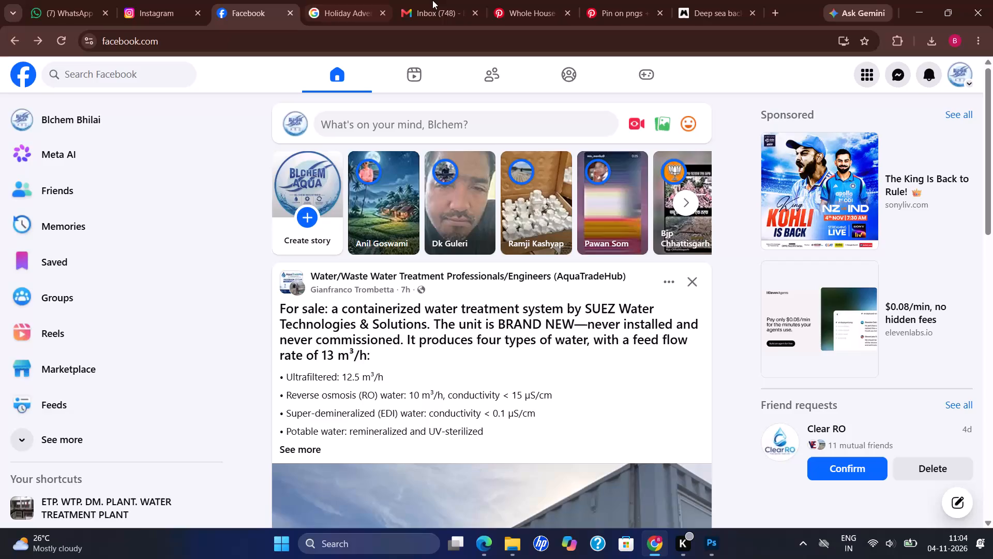
Consult the Whole House Water Filtration pin on Pinterest as a design reference, returning to the poster document in Photoshop.
left_click(529, 0)
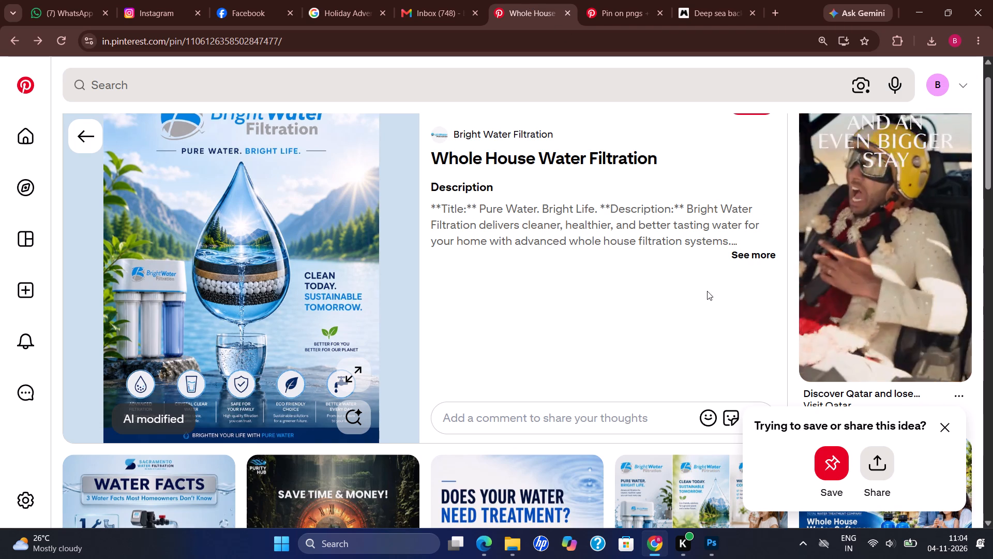
left_click(711, 558)
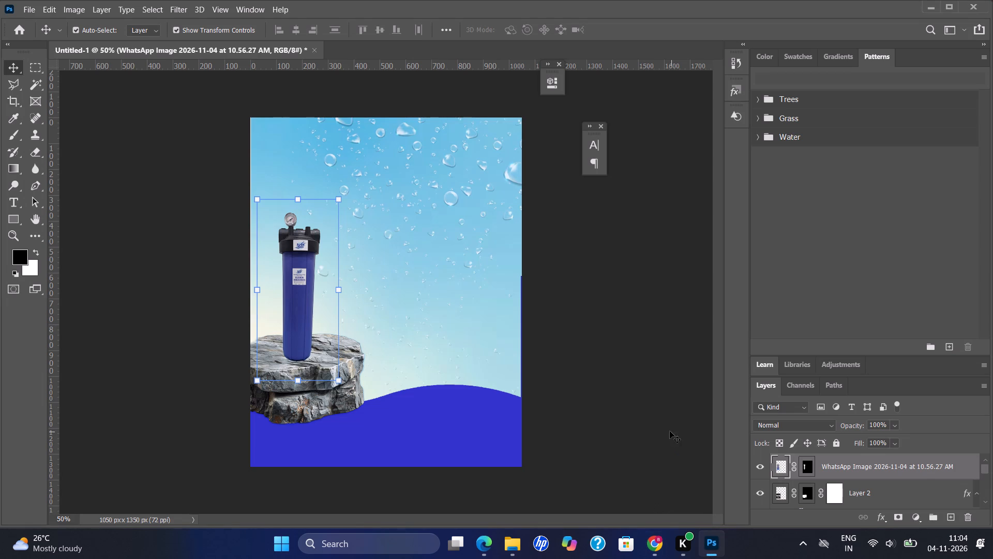
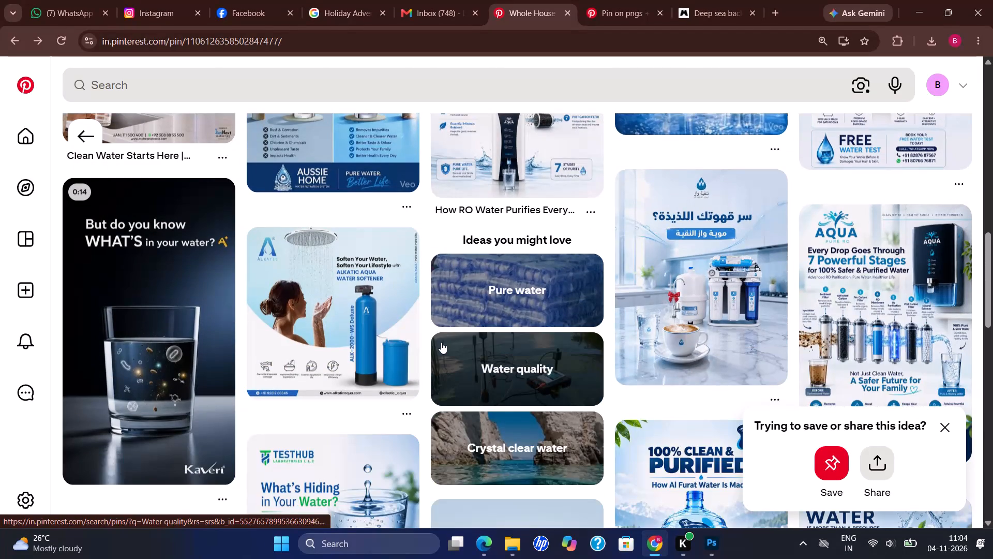
Browse the related water purification and filter poster pins on Pinterest for design references, dismissing the save-or-share prompt.
scroll(441, 342, "down", 4)
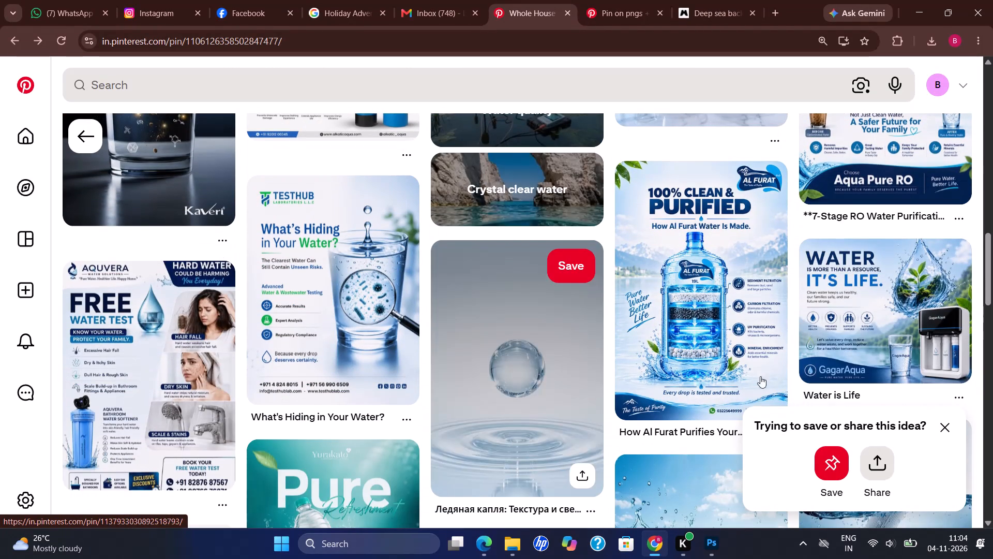
left_click(946, 433)
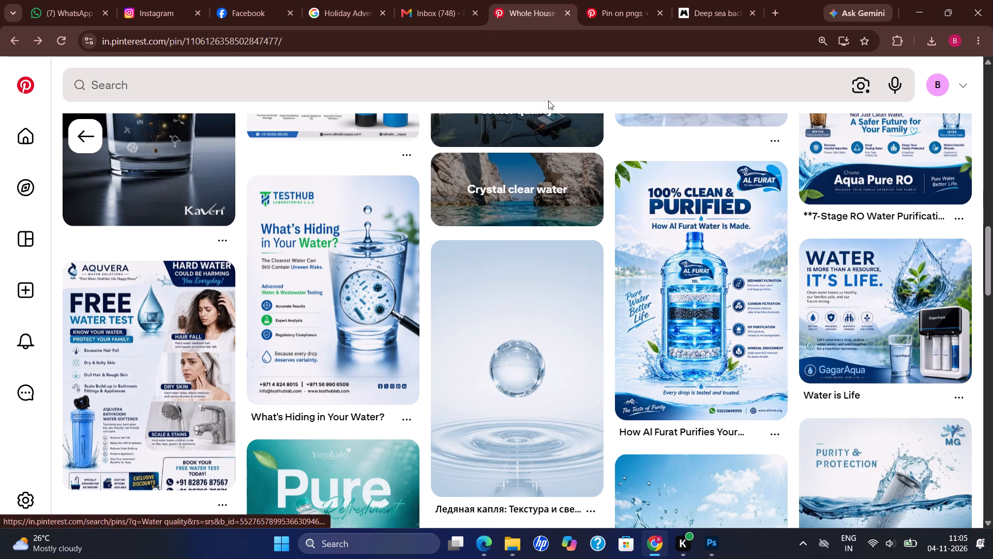
scroll(368, 263, "down", 3)
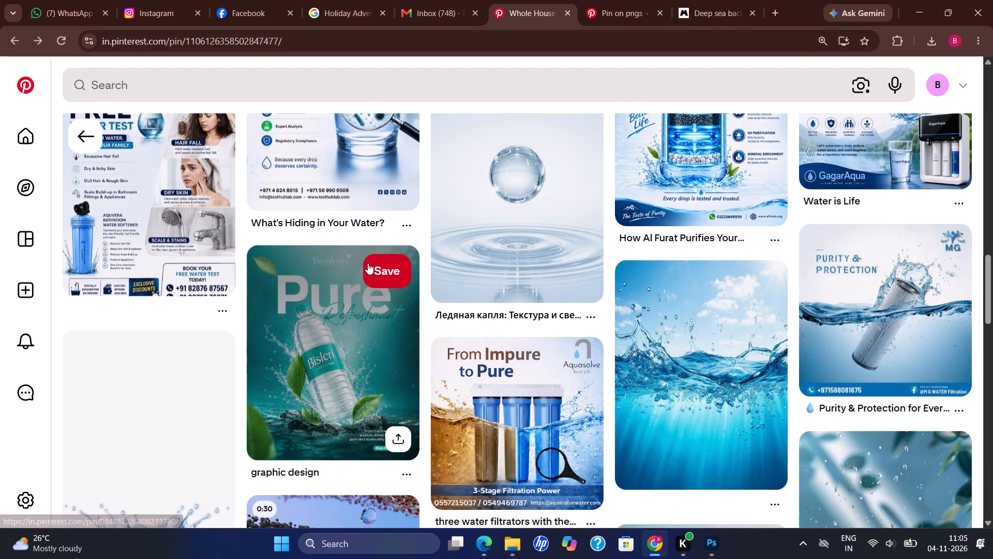
scroll(368, 263, "up", 5)
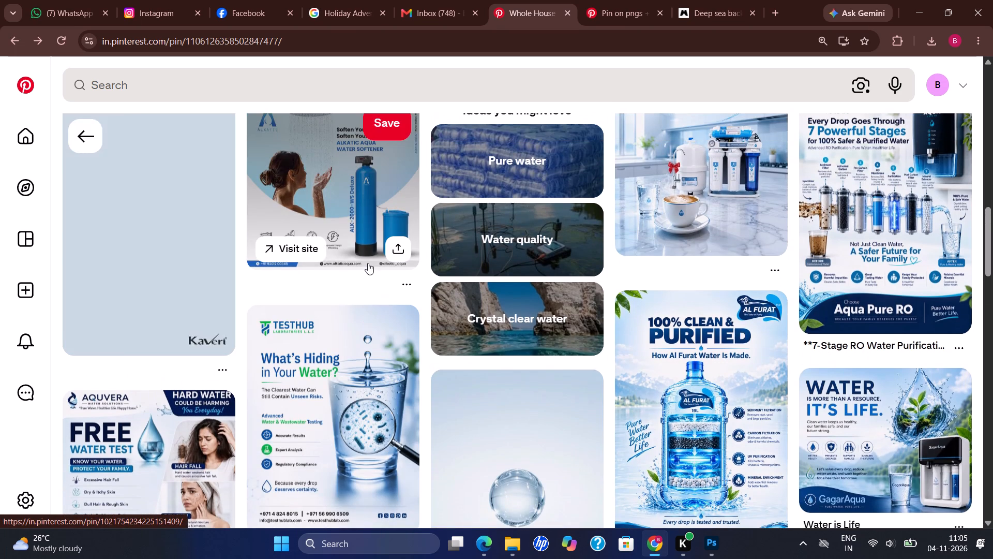
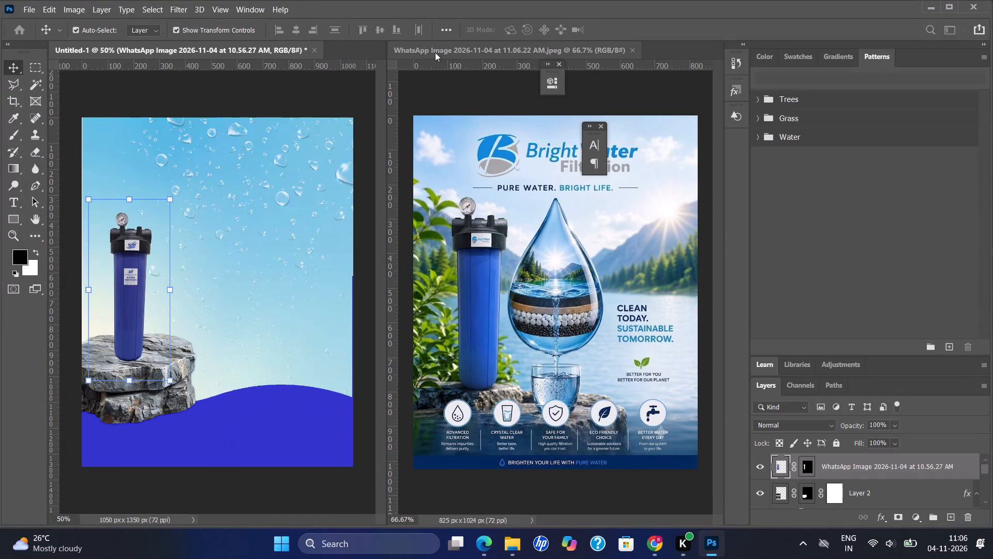
Undo the last transformation of the blue water filter layer in the Untitled-1 poster.
key("ctrl+z")
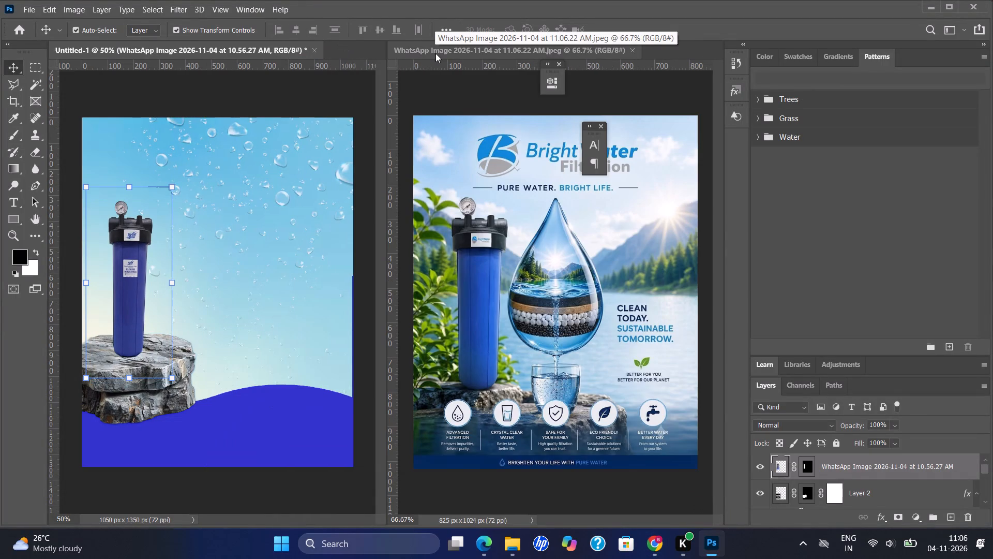
Close the side-by-side BrightWater reference image and reopen its downloaded copy from Chrome as a separate tabbed document in Photoshop.
left_click(629, 53)
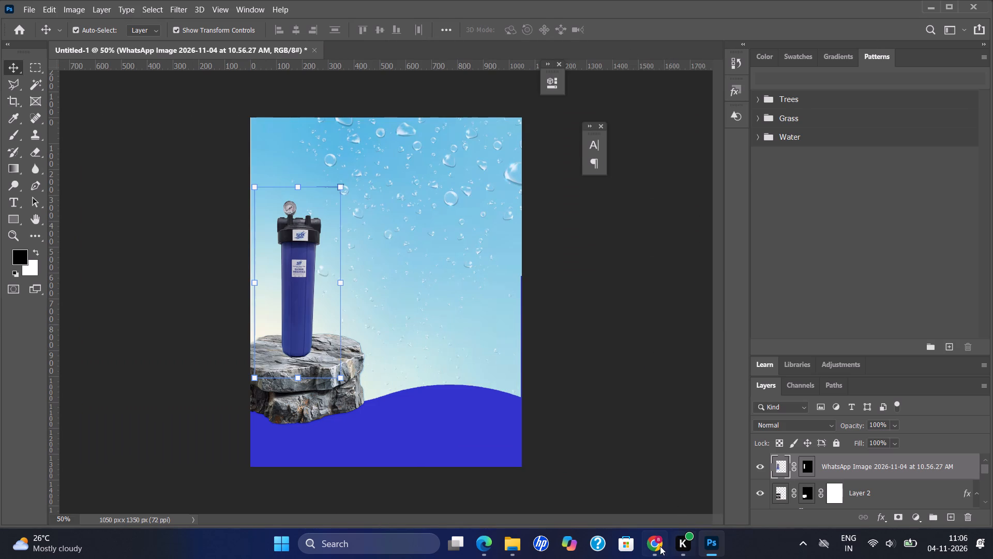
left_click(660, 546)
left_click_drag(821, 95, 778, 558)
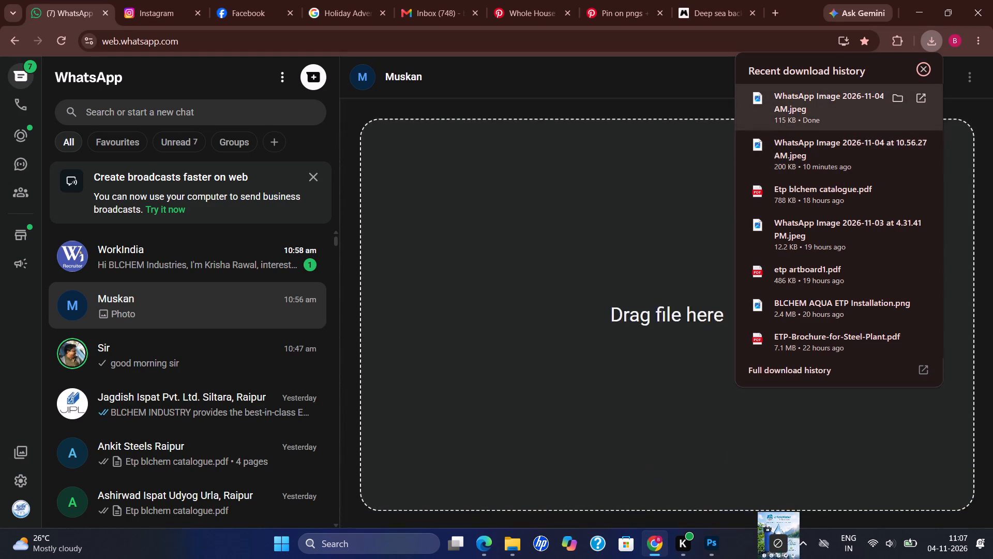
left_click_drag(778, 558, 383, 140)
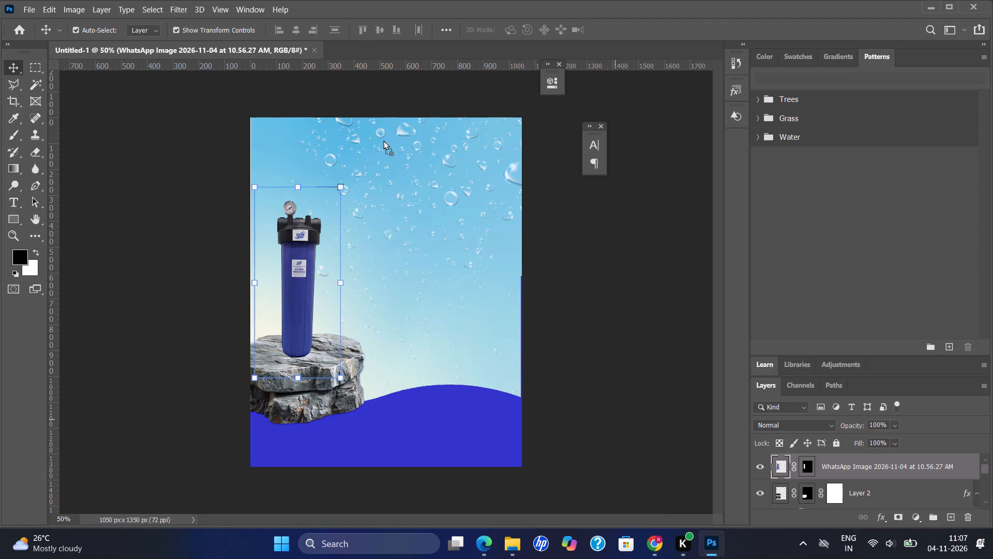
left_click_drag(383, 140, 396, 44)
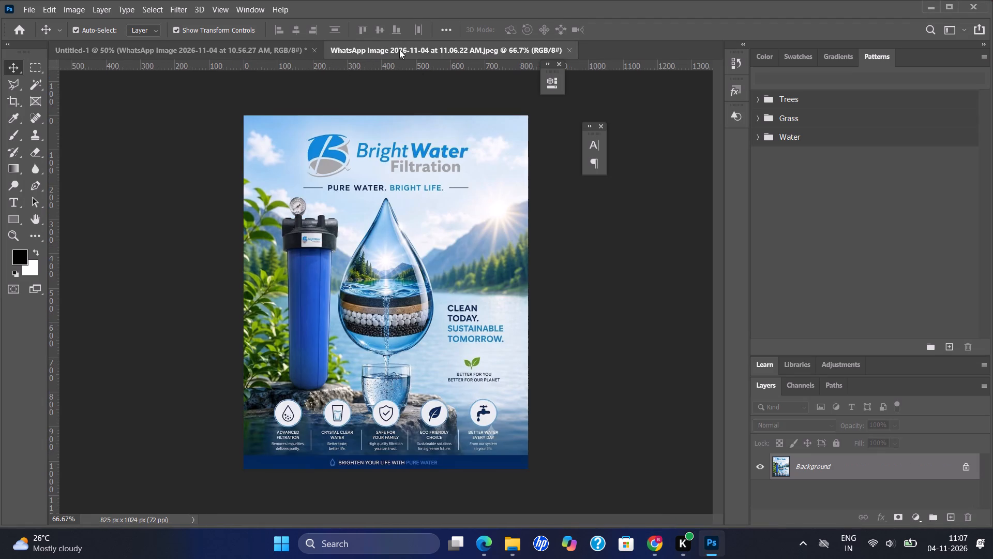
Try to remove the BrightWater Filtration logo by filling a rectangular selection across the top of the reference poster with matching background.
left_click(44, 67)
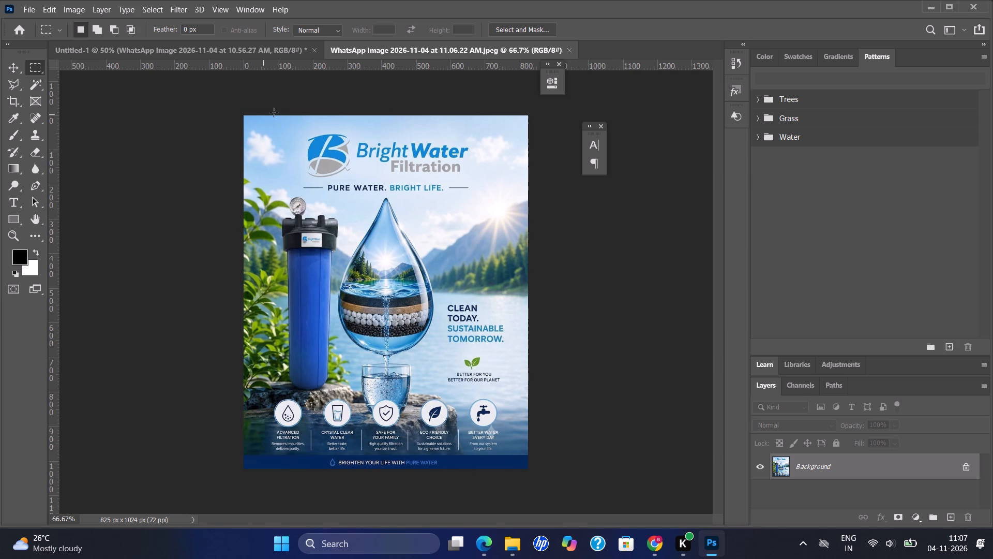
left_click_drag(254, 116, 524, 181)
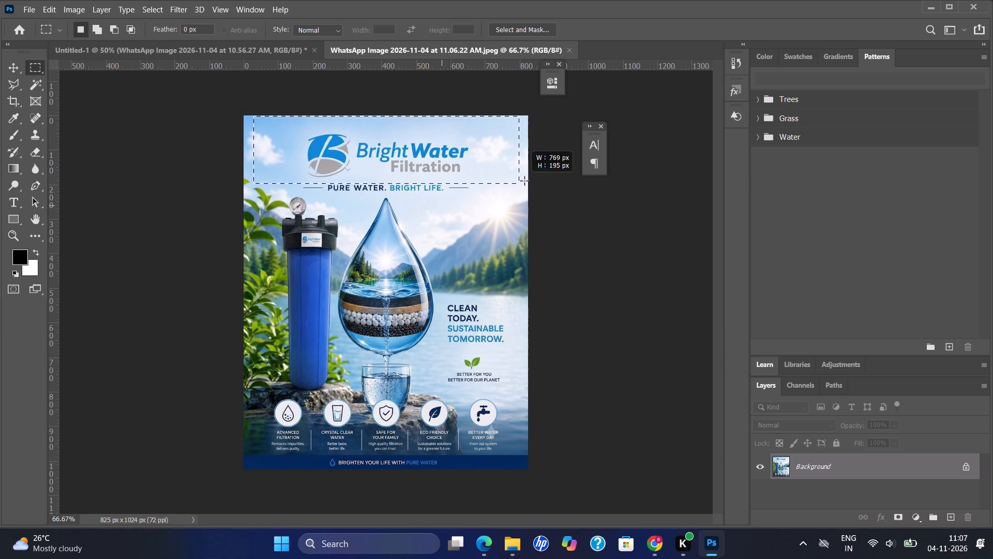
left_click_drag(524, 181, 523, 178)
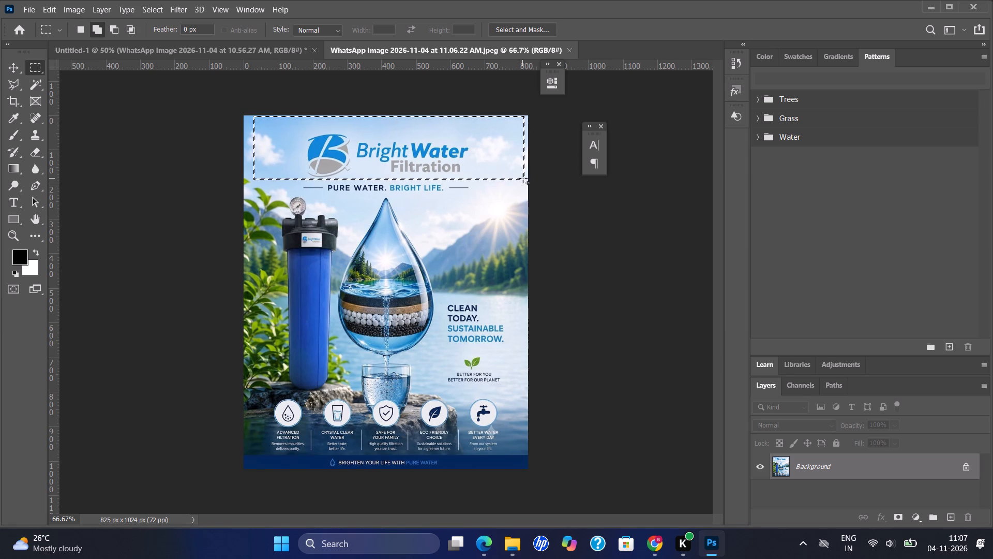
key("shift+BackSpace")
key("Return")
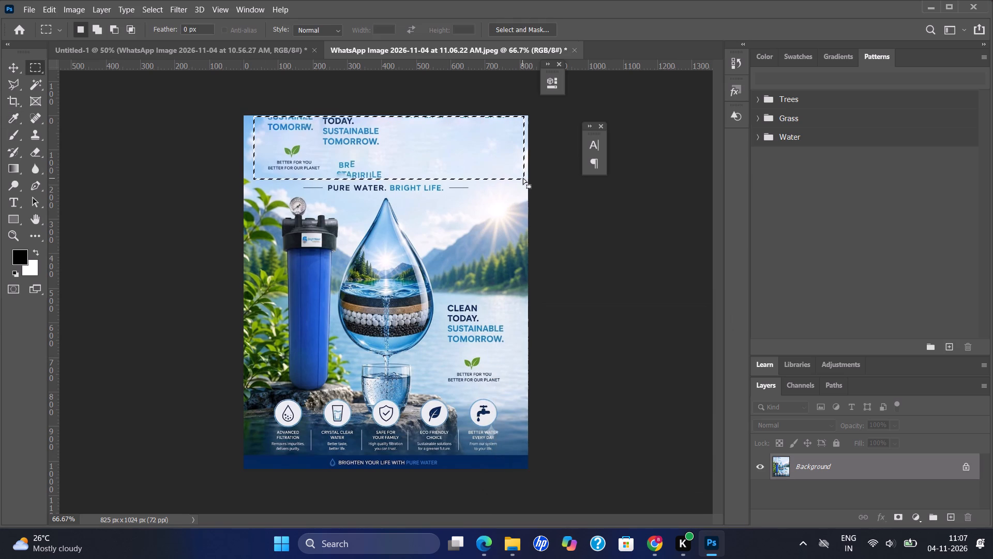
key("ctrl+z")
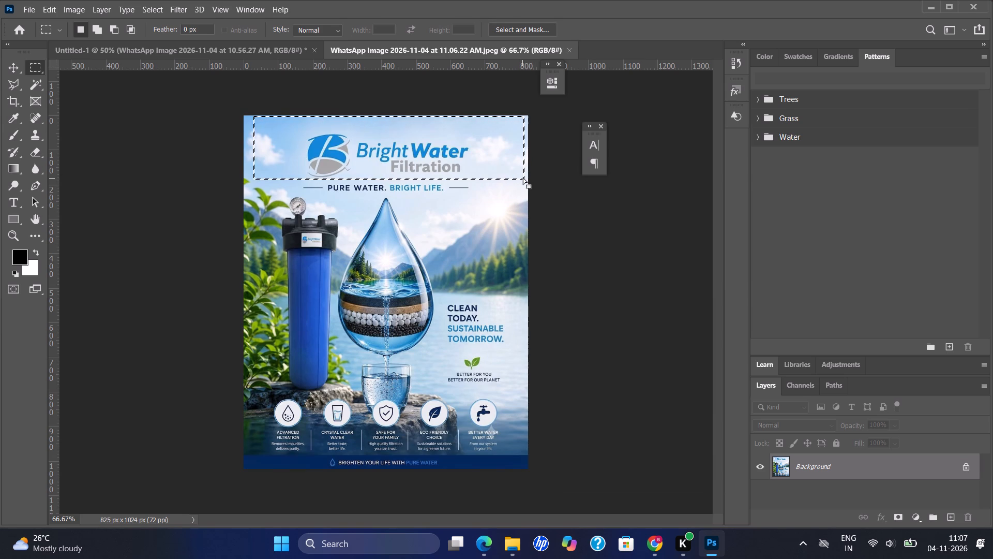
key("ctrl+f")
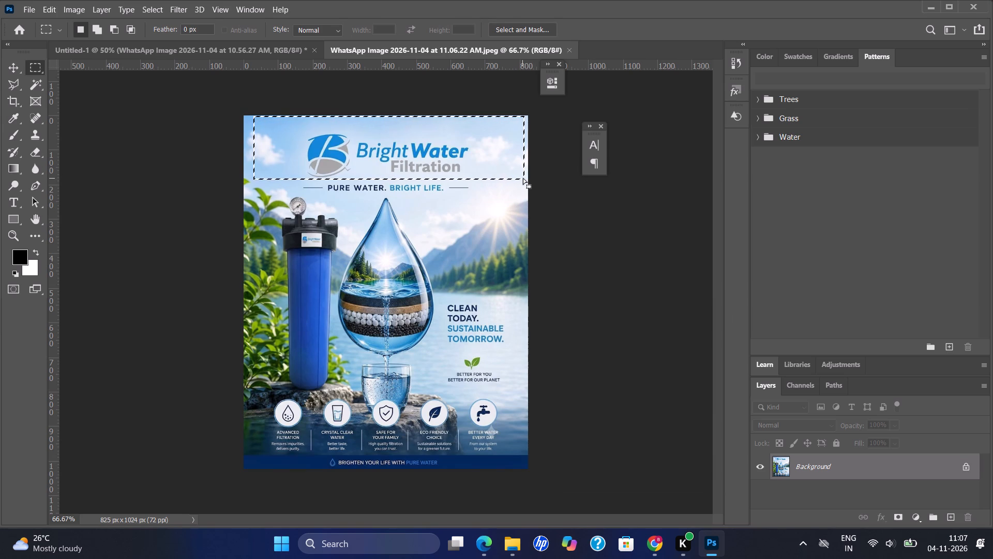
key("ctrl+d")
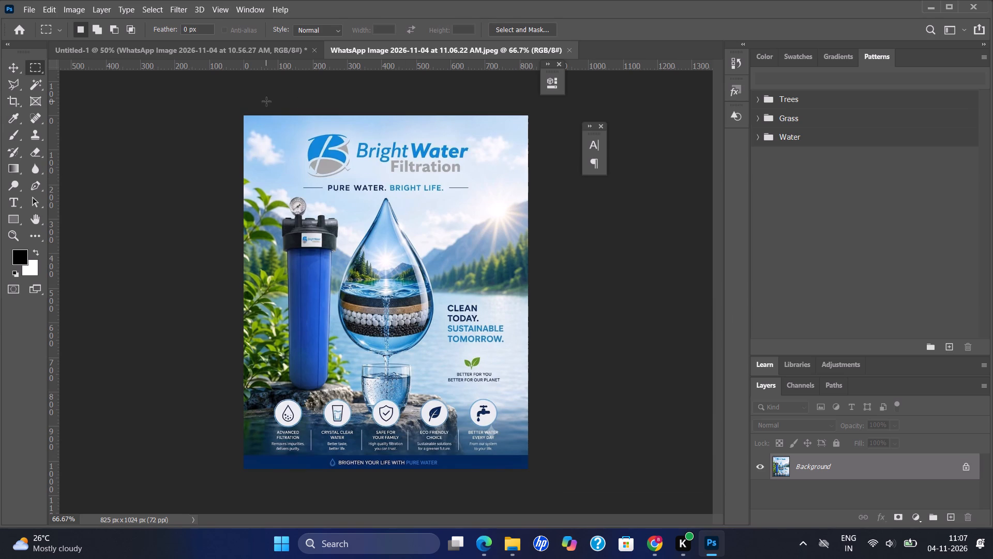
Remove the Bright Water Filtration logo by applying Content-Aware Fill to a full-width area about 174 px high at the poster's top.
left_click_drag(244, 113, 514, 175)
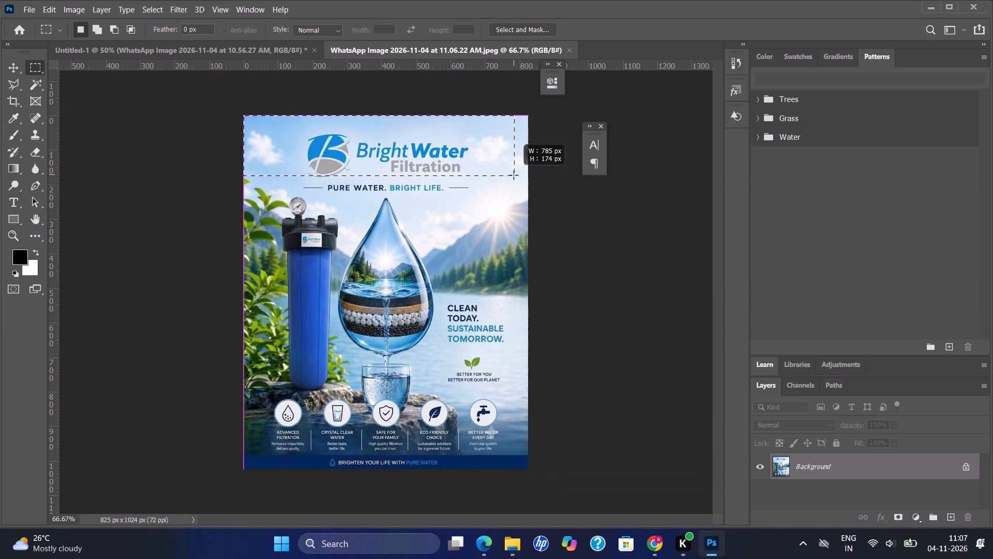
left_click_drag(514, 175, 551, 175)
key("shift+BackSpace")
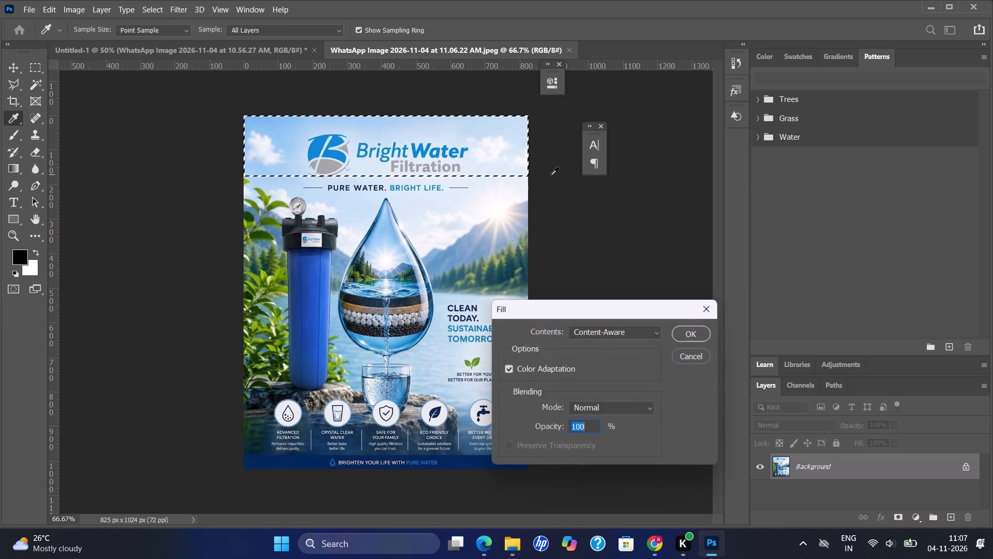
key("Return")
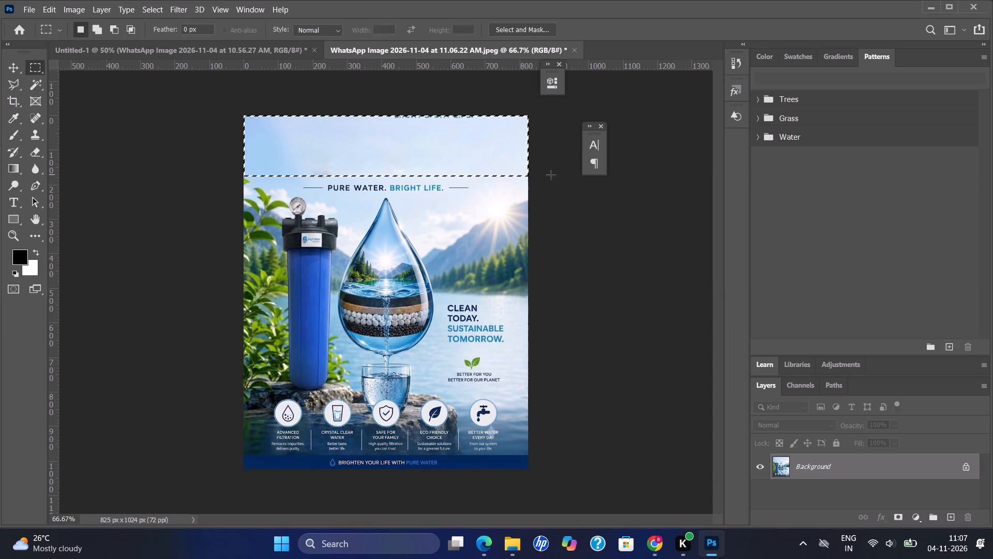
key("ctrl+d")
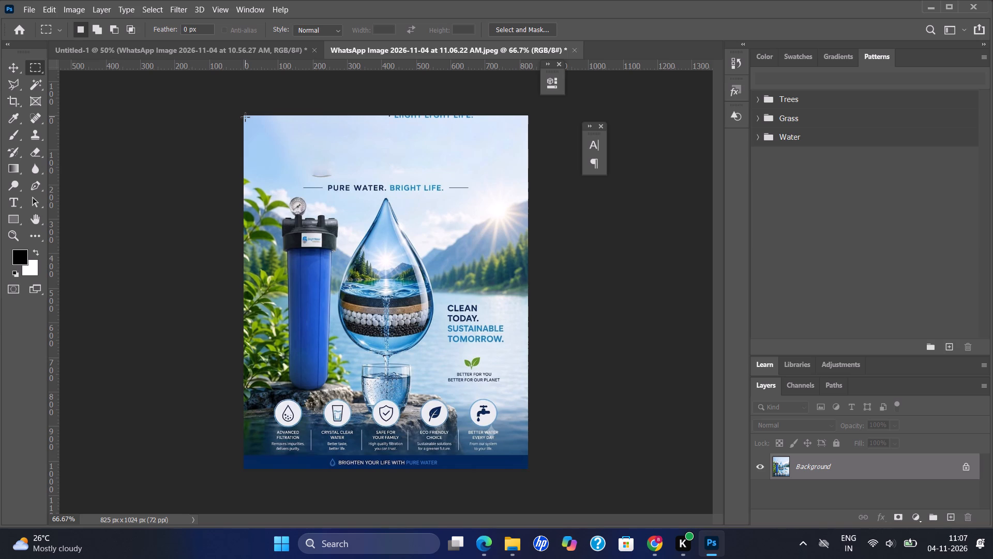
Clean the stray text remnants at the poster's top edge with Content-Aware Fill on a full-width strip about 101 px high.
left_click_drag(243, 114, 545, 150)
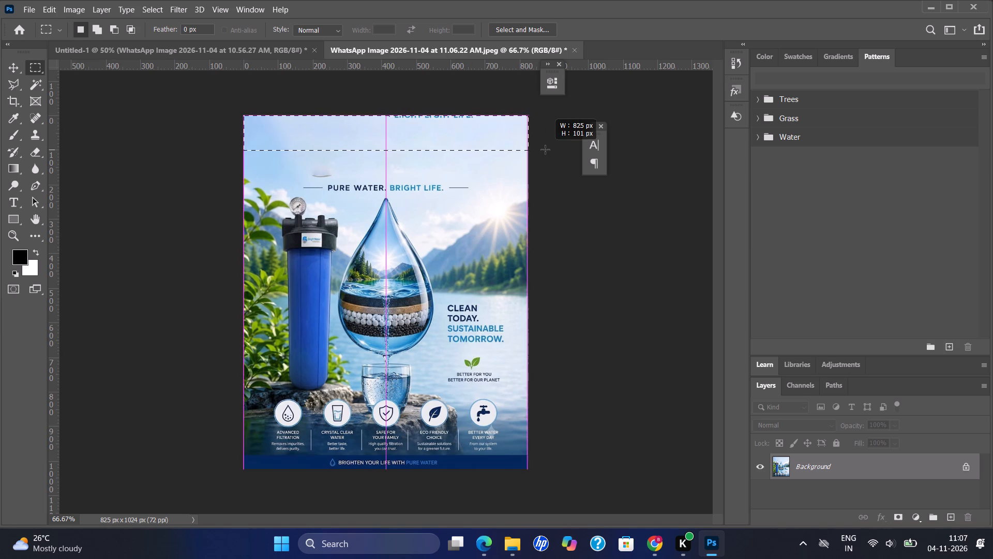
key("shift+BackSpace")
key("Return")
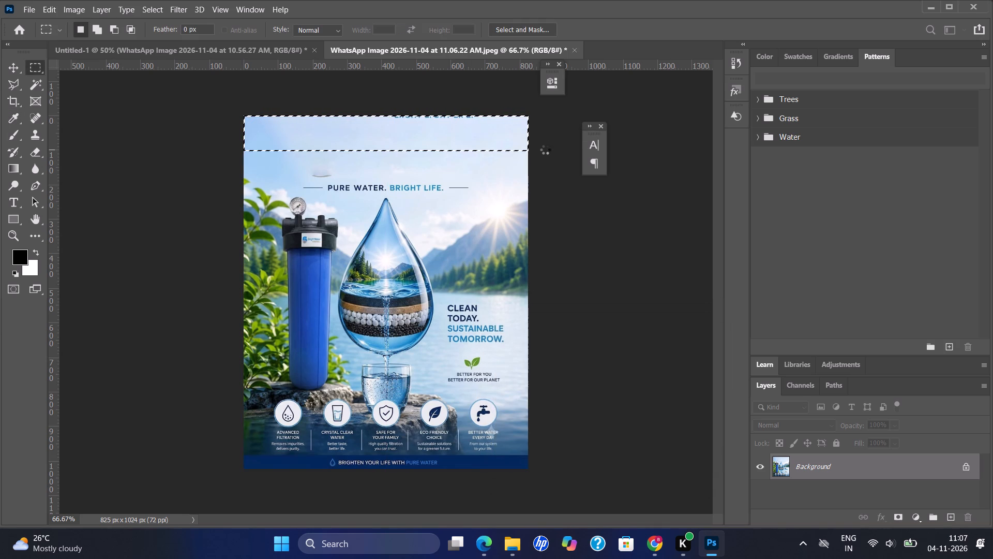
key("ctrl+d")
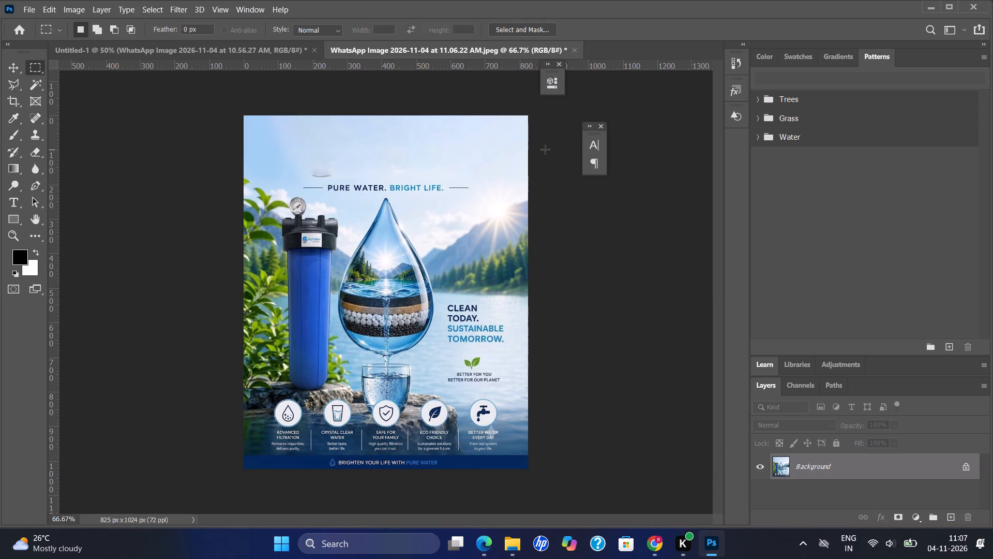
Remove the grey smudge in the sky just above the PURE WATER tagline using a rectangular selection and Content-Aware Fill.
left_click_drag(264, 164, 322, 181)
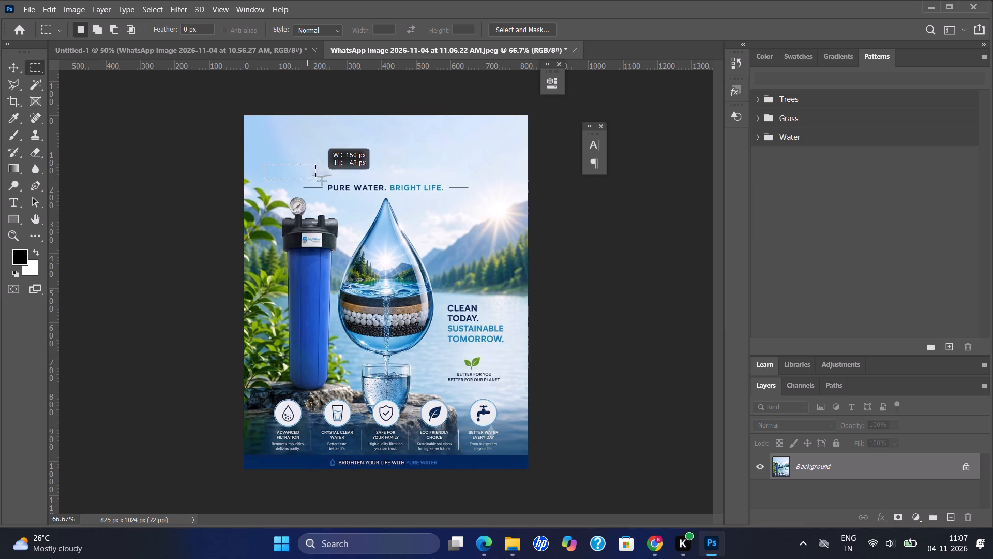
left_click_drag(322, 181, 367, 184)
key("Up")
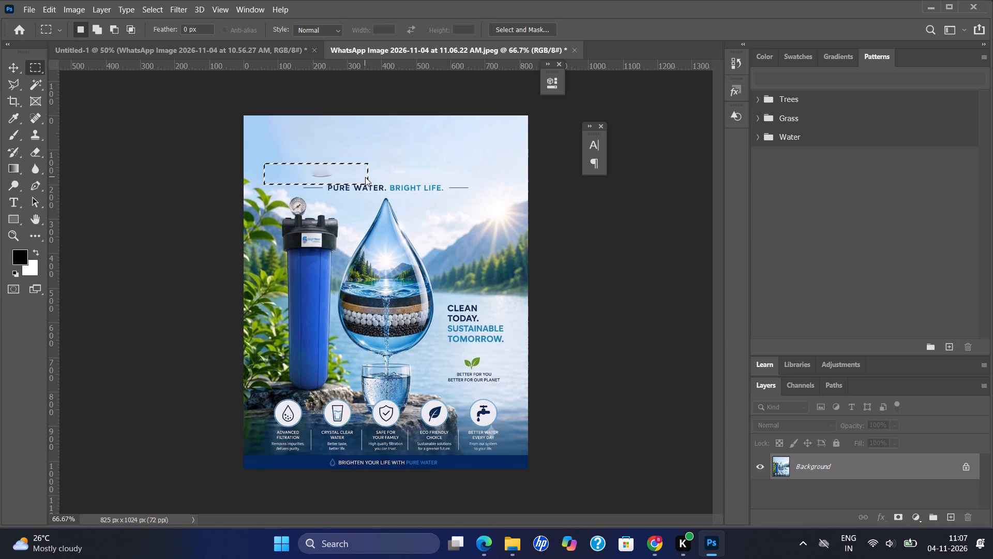
key("Up")
key("Up")
key("shift+BackSpace")
key("Return")
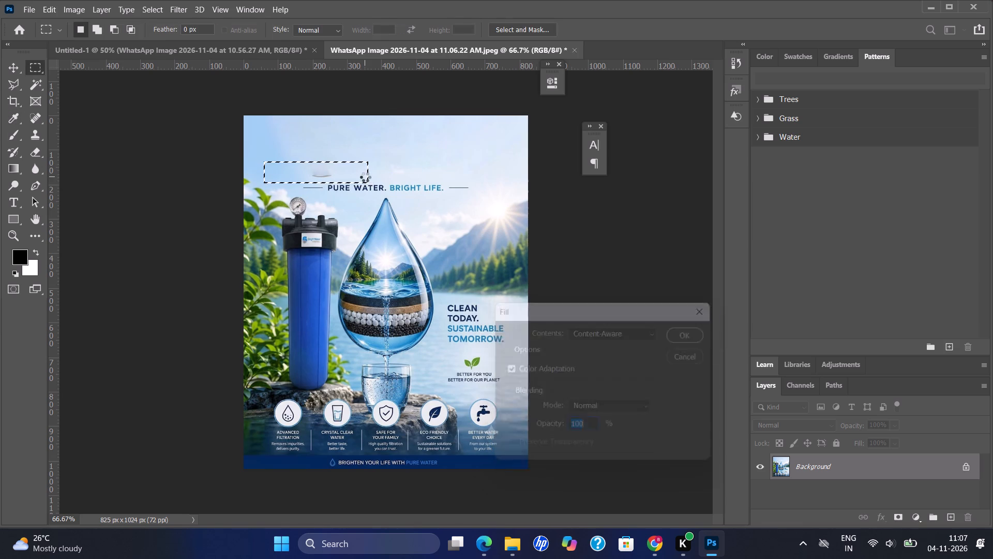
key("ctrl+d")
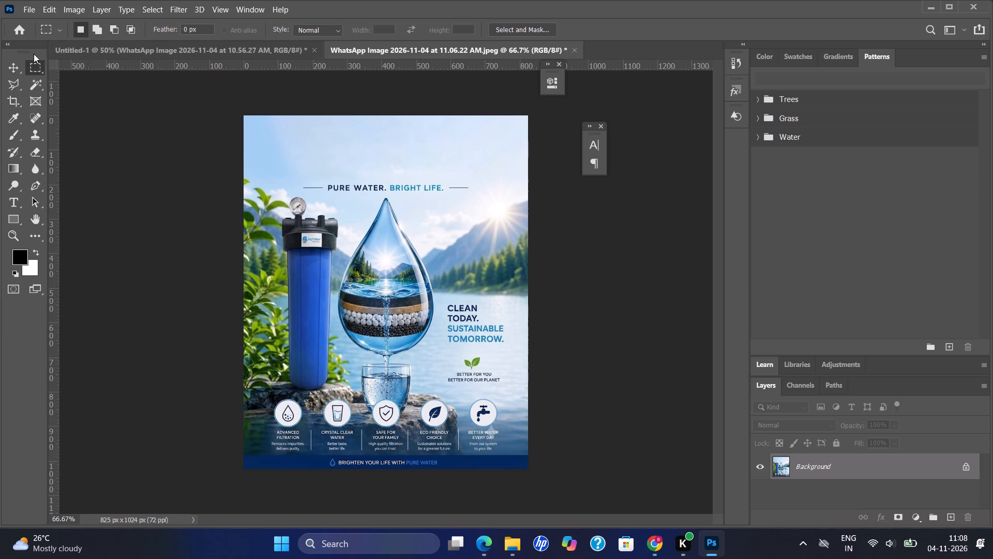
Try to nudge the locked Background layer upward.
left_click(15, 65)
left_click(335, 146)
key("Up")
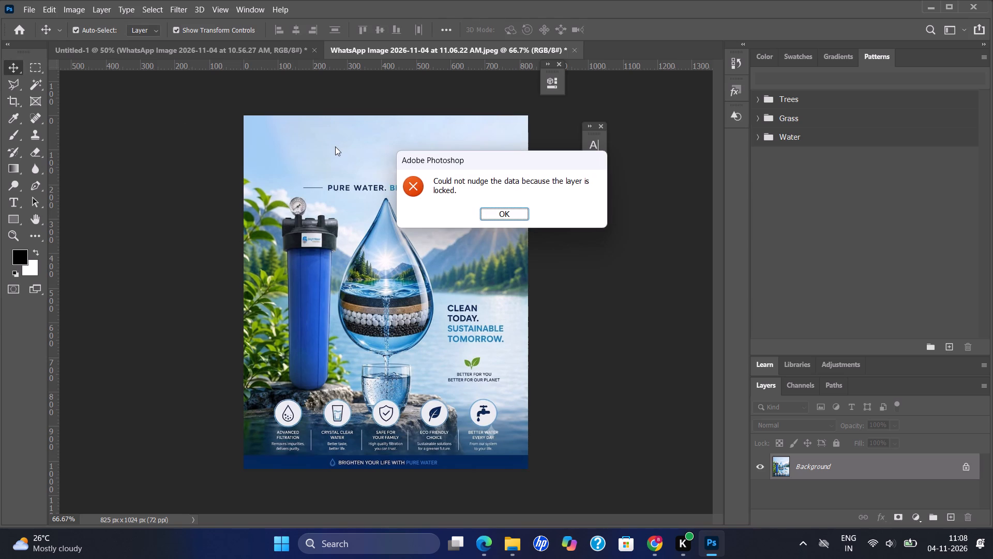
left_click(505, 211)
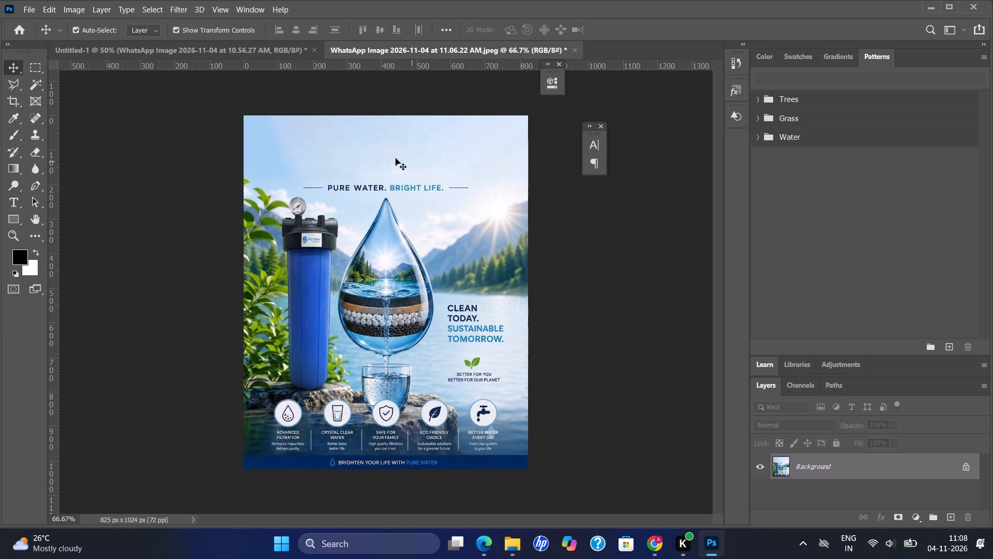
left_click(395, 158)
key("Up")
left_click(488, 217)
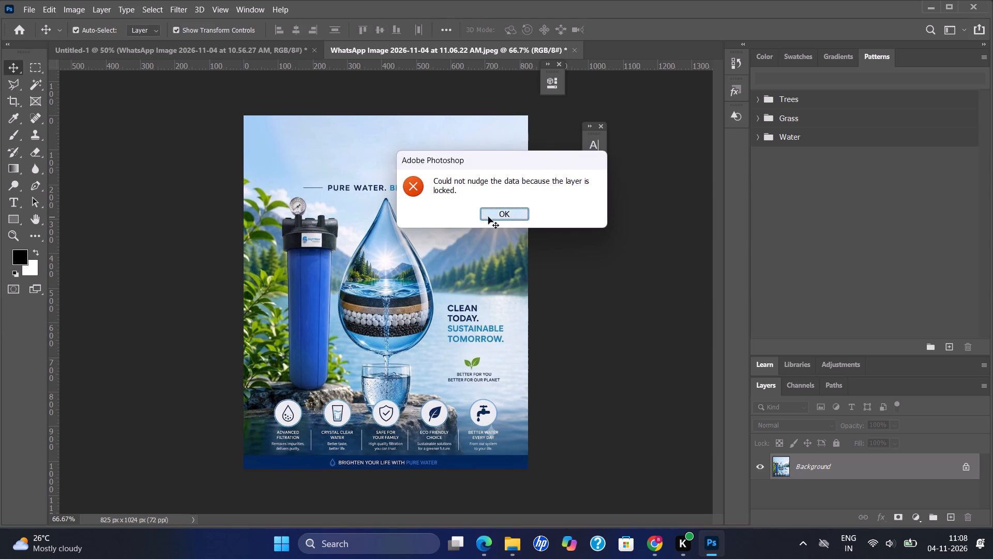
Unlock the Background layer and nudge the whole poster image upward, opening an empty strip along the canvas's bottom edge.
left_click(963, 473)
key("Up")
key("Up")
key("Up")
key("Up")
key("Up")
key("Up")
key("Up")
key("Up")
key("Up")
key("Up")
key("Up")
key("Up")
key("Up")
key("Up")
key("Up")
key("Up")
key("Up")
key("Up")
key("Up")
key("Up")
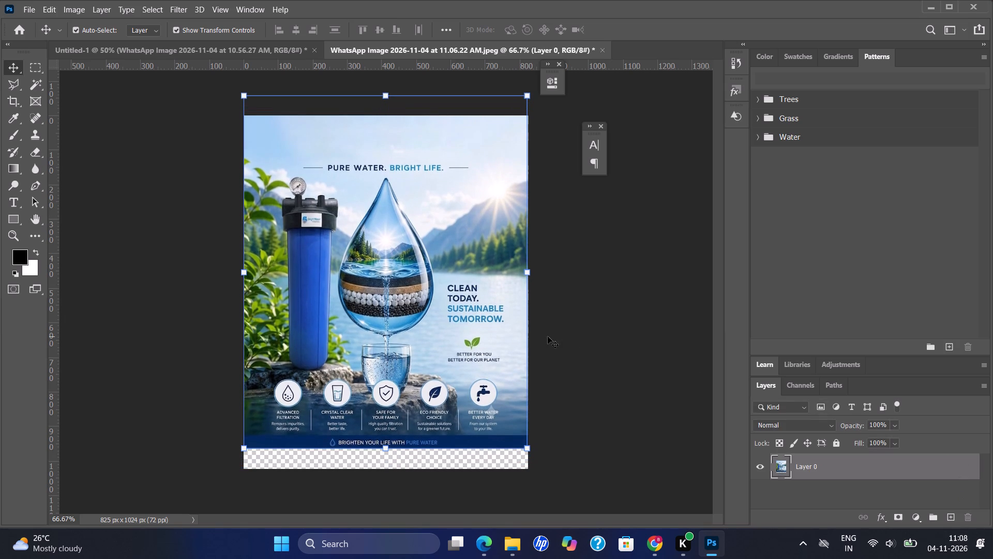
key("Down")
key("Down")
key("Down")
key("Down")
key("Down")
key("Down")
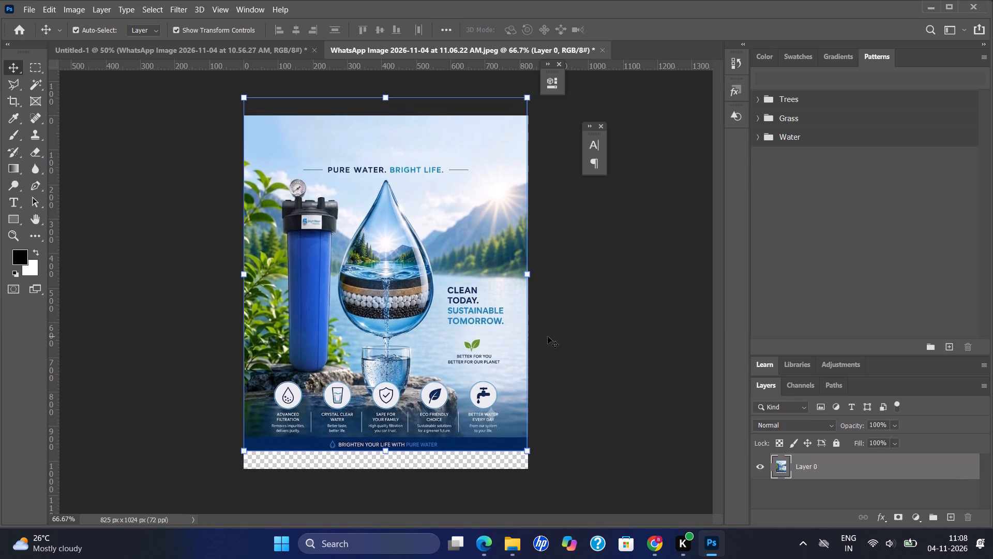
key("Up")
key("Up")
key("Up")
key("Up")
key("Up")
key("Up")
key("Up")
key("Up")
key("Up")
key("Up")
key("Up")
key("Up")
key("Up")
key("Up")
key("Up")
key("Up")
key("Up")
key("Up")
key("Up")
key("Up")
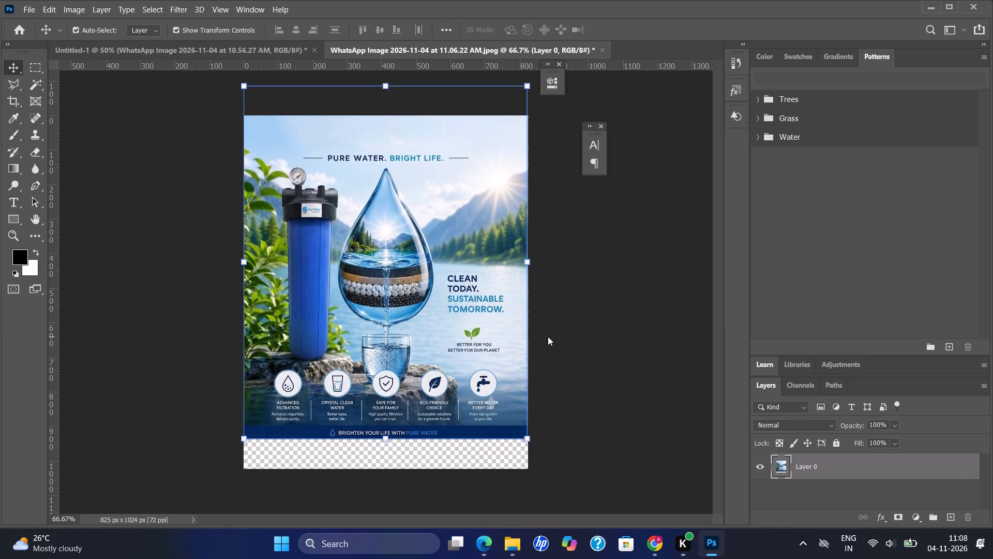
key("Down")
key("Down")
key("Down")
key("Down")
key("Down")
key("Down")
key("Down")
key("Down")
key("Down")
key("Down")
key("Down")
key("Down")
key("Down")
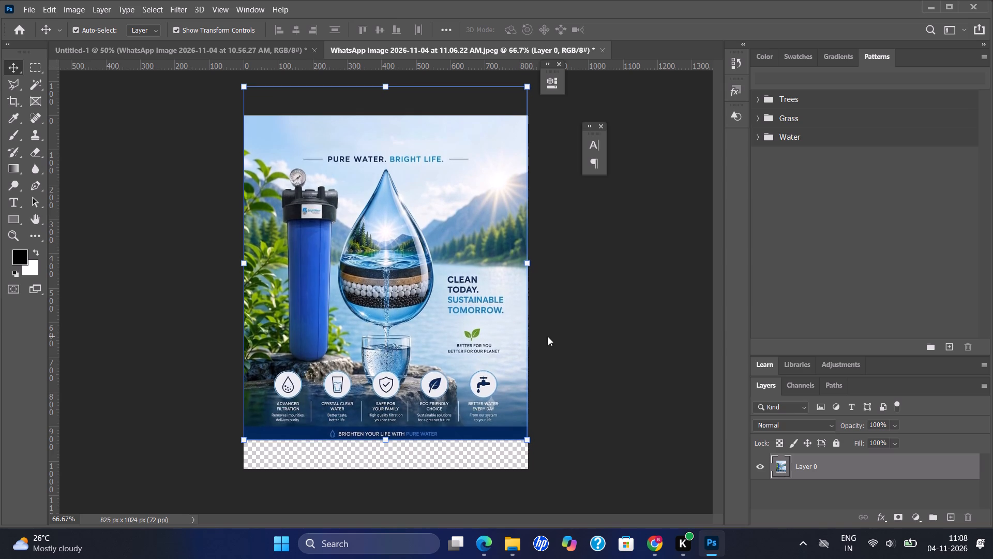
left_click(569, 356)
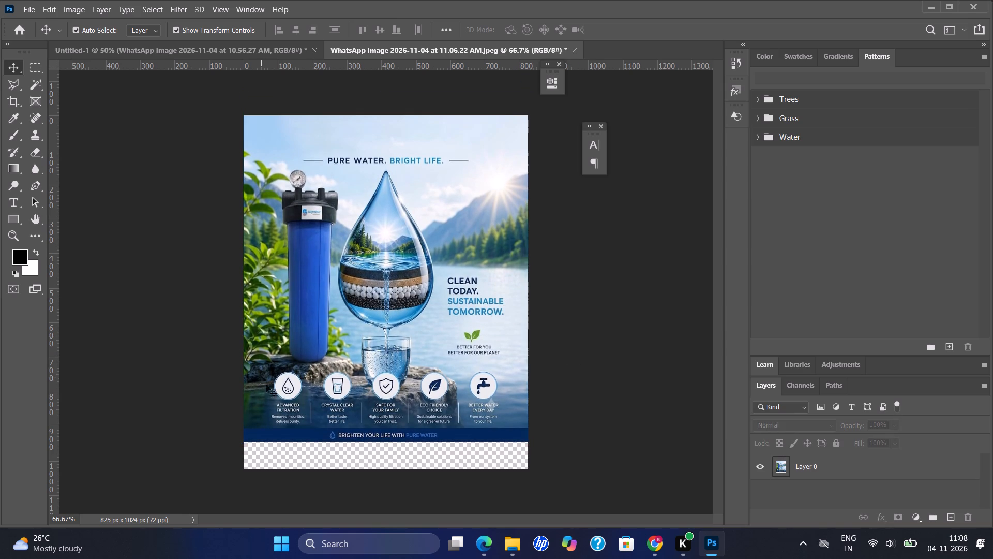
Apply Content-Aware Fill to a full-width area about 121 px high covering the navy footer band and the empty strip below it.
left_click(275, 400)
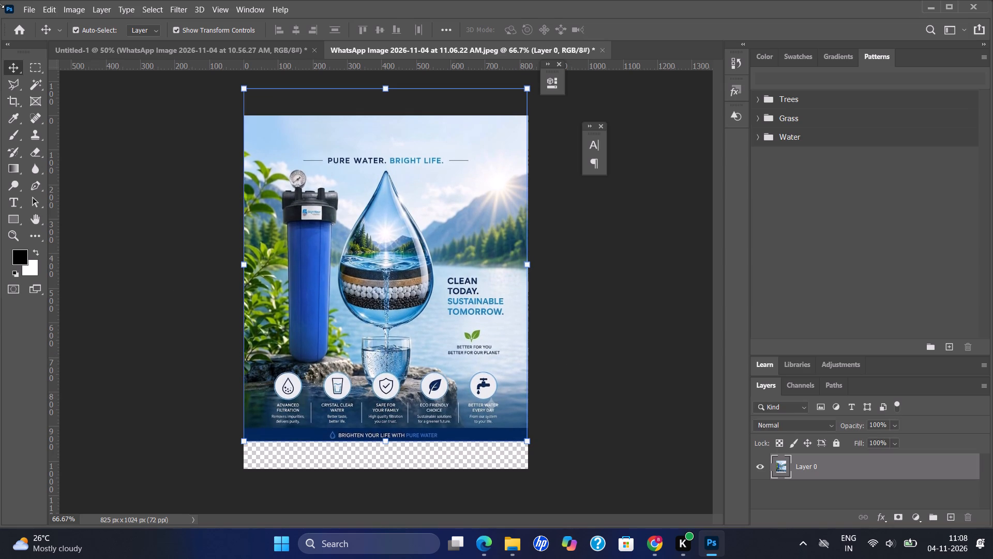
left_click(34, 66)
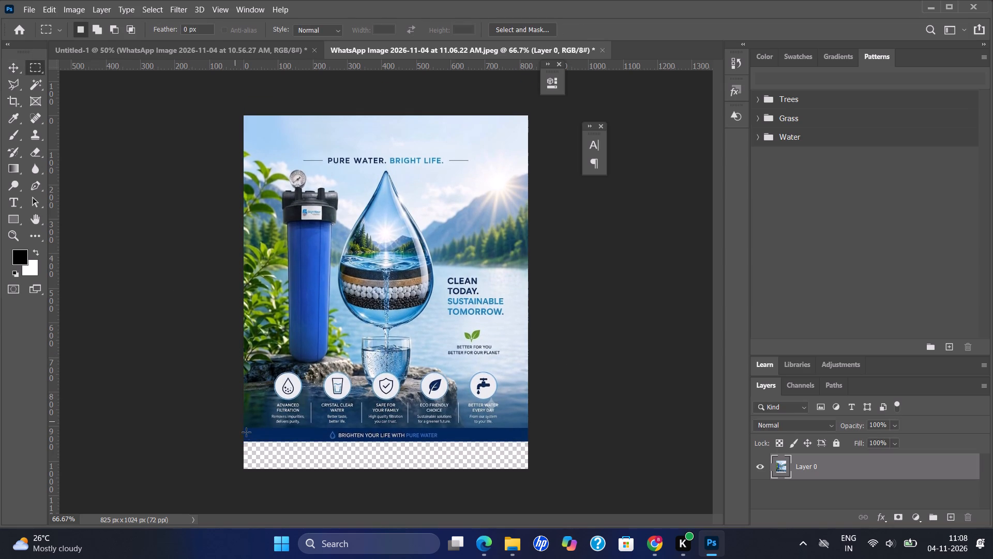
left_click_drag(243, 427, 449, 468)
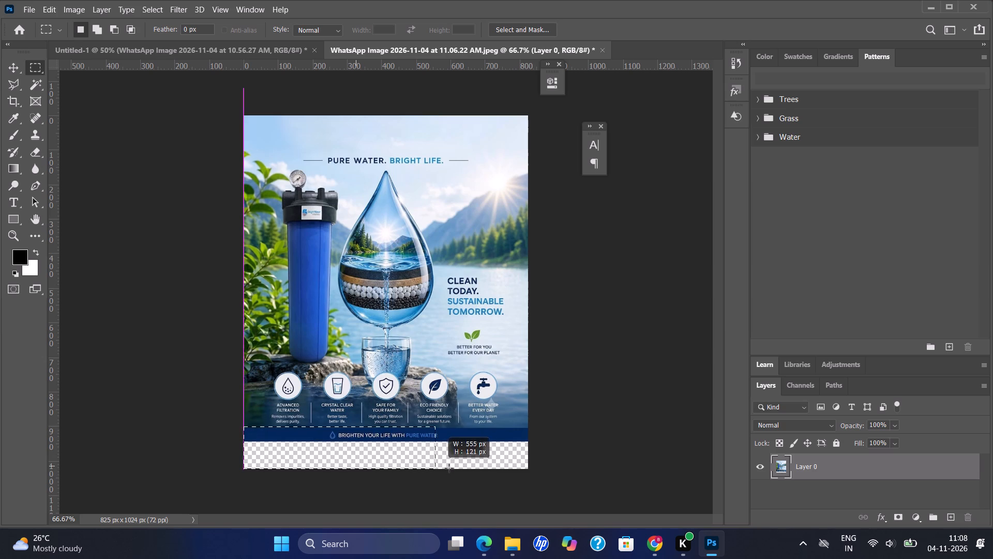
left_click_drag(449, 468, 532, 470)
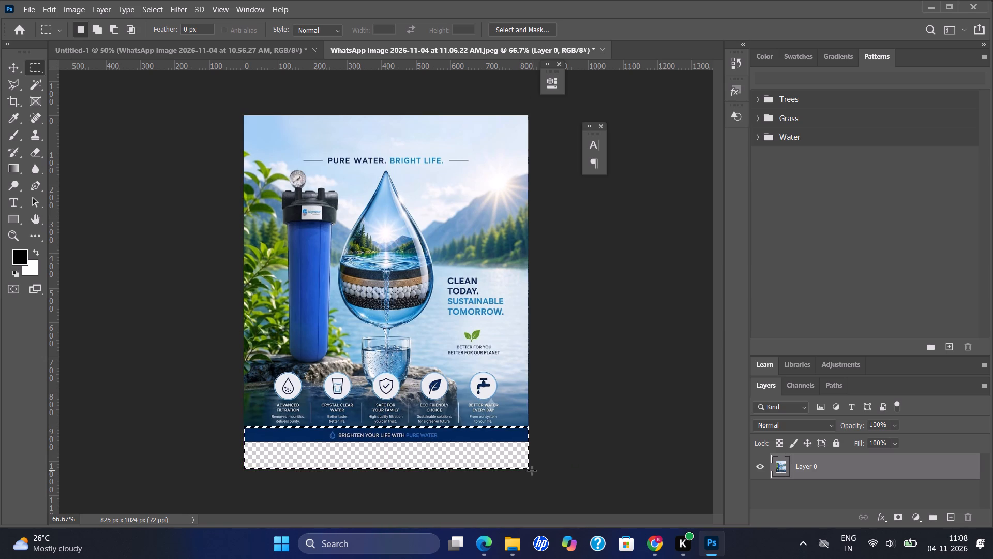
key("shift+BackSpace")
key("Return")
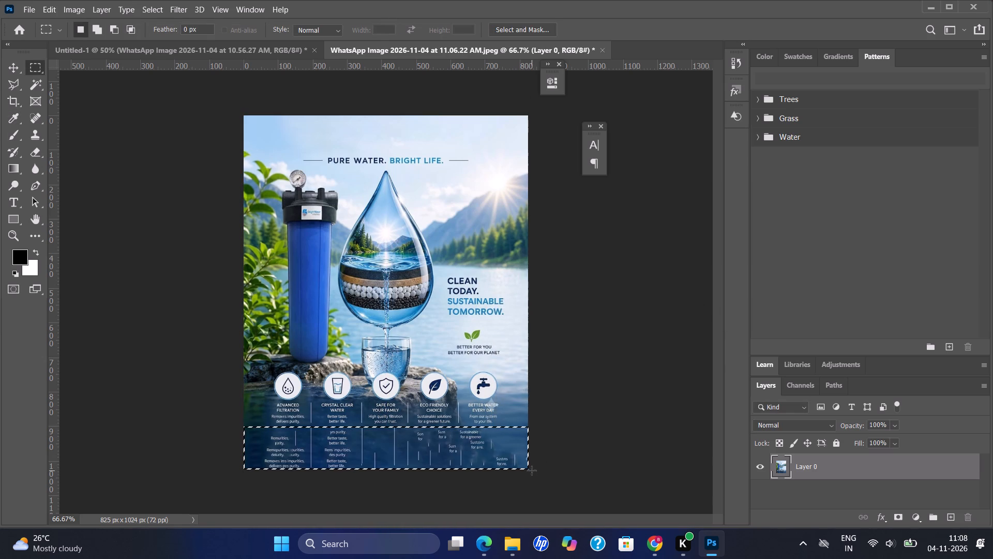
Reapply Content-Aware Fill to the same selected area at the poster's bottom.
key("shift+BackSpace")
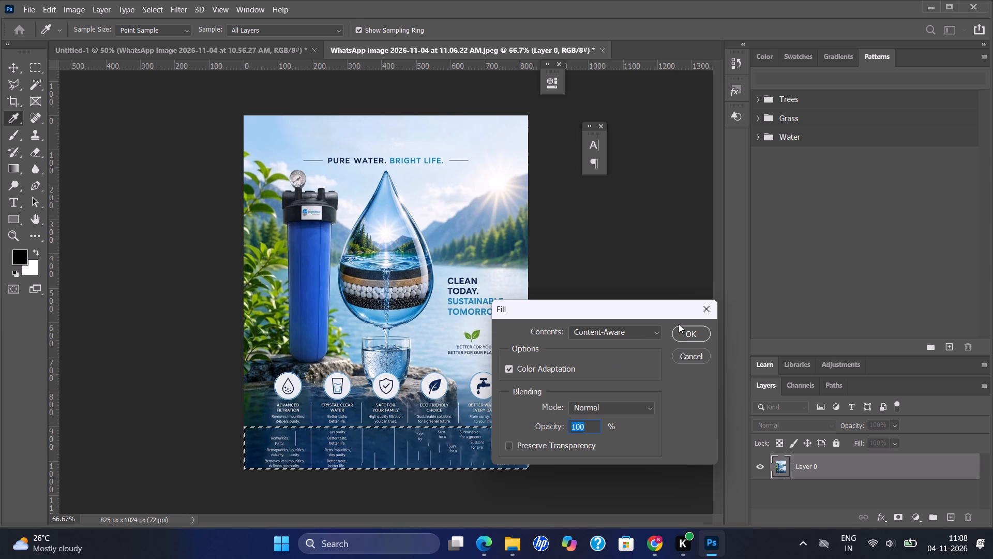
left_click(679, 324)
left_click(688, 333)
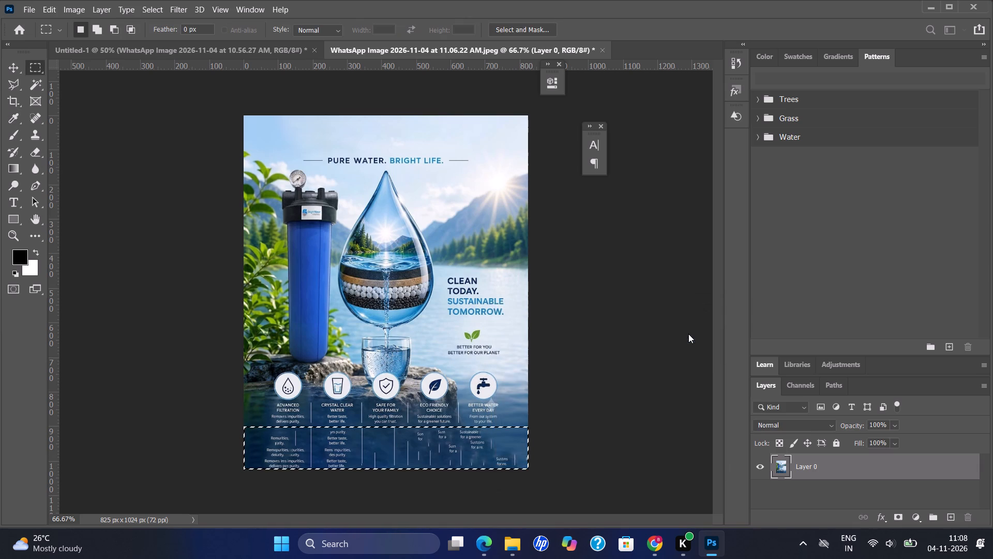
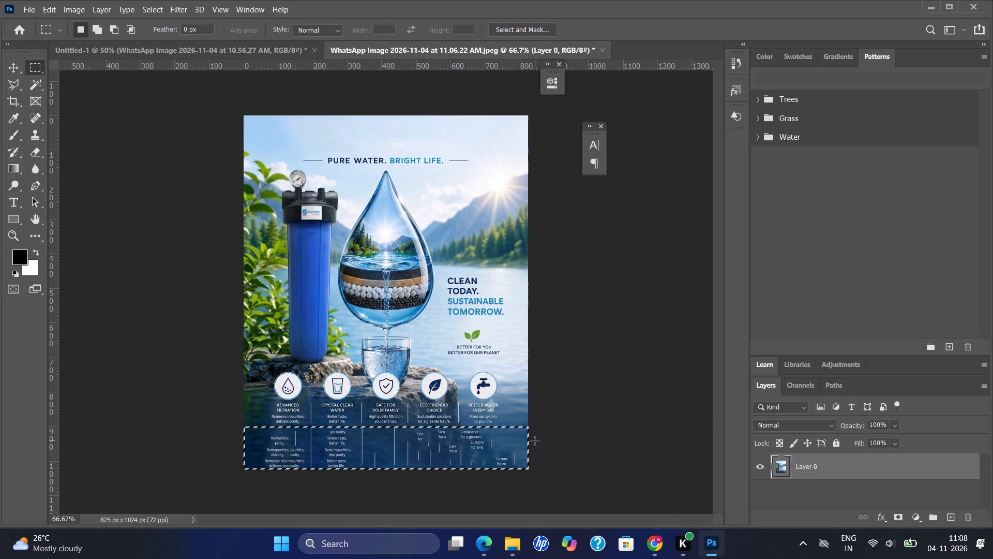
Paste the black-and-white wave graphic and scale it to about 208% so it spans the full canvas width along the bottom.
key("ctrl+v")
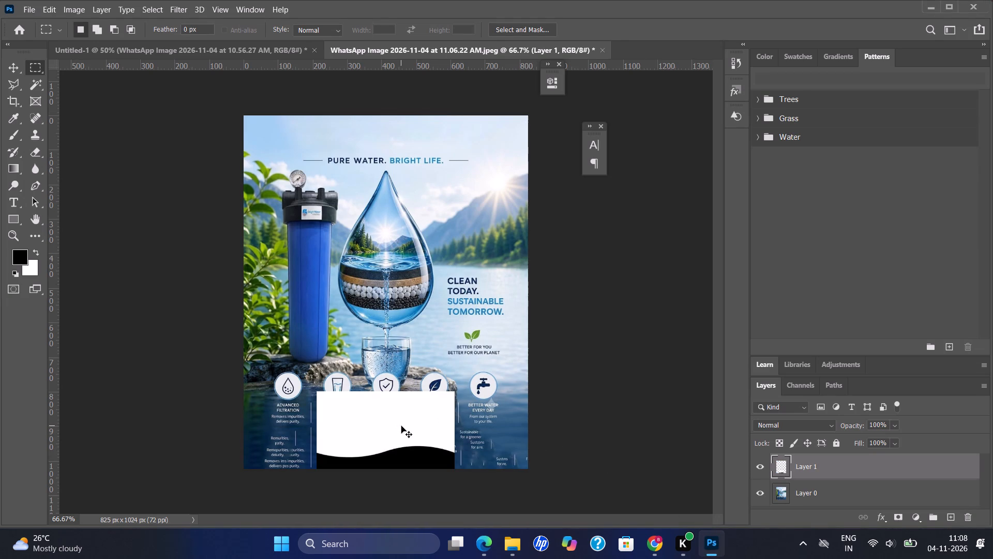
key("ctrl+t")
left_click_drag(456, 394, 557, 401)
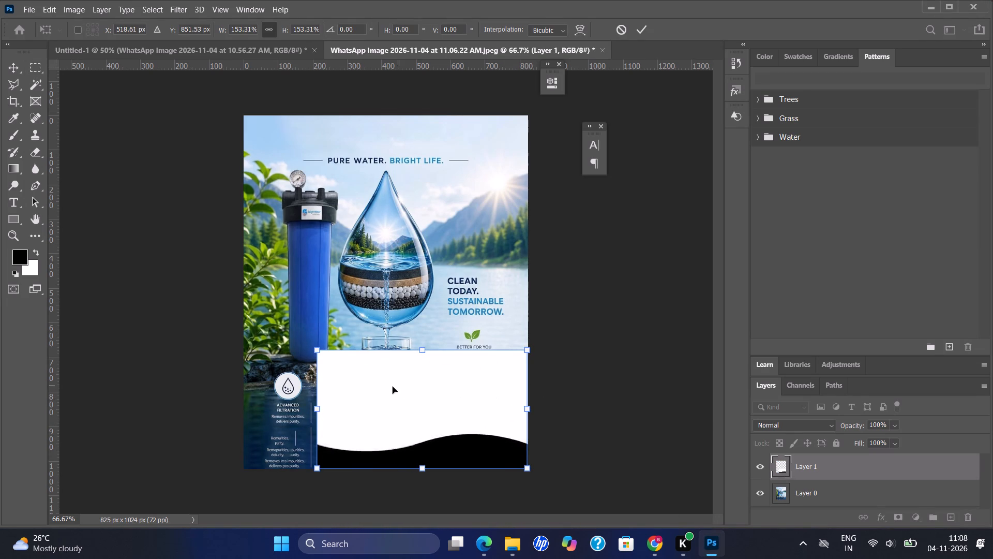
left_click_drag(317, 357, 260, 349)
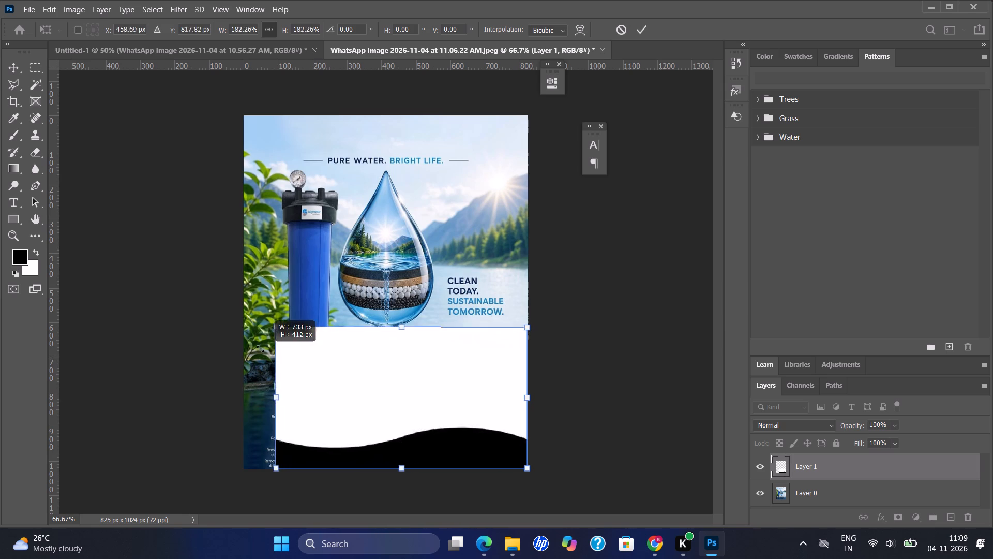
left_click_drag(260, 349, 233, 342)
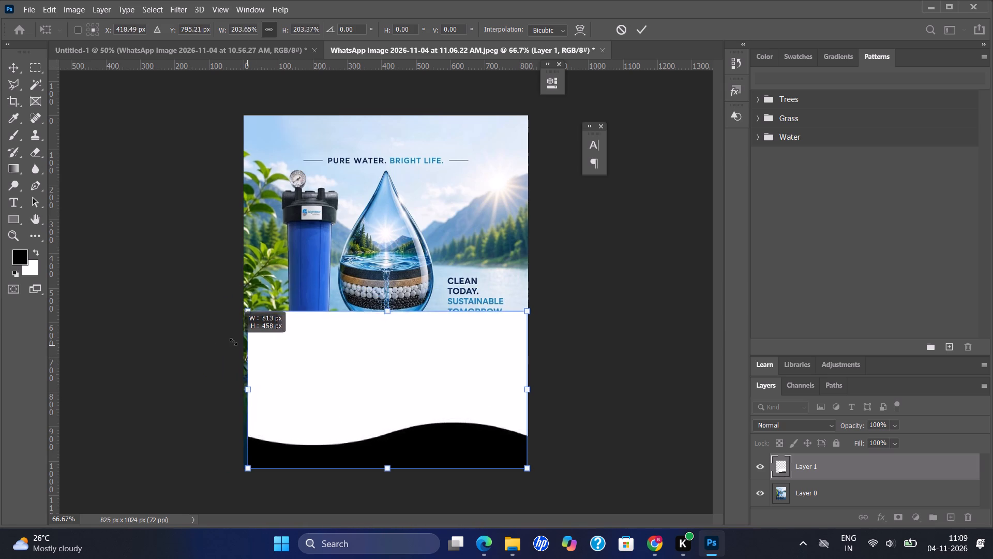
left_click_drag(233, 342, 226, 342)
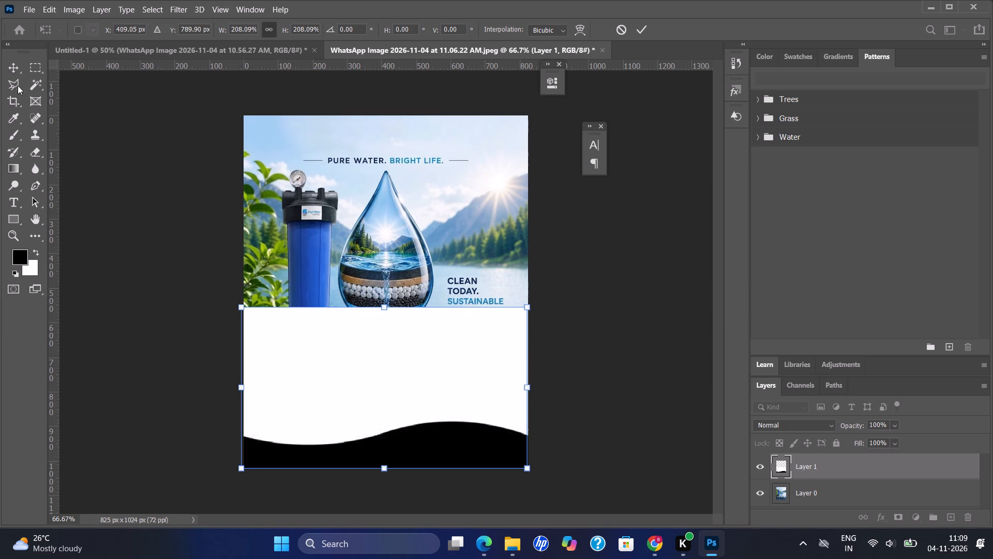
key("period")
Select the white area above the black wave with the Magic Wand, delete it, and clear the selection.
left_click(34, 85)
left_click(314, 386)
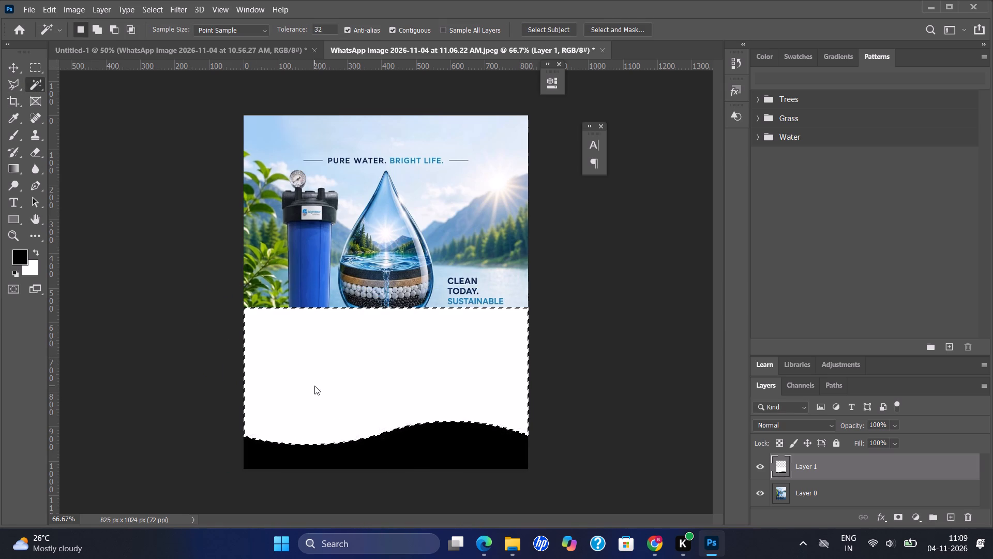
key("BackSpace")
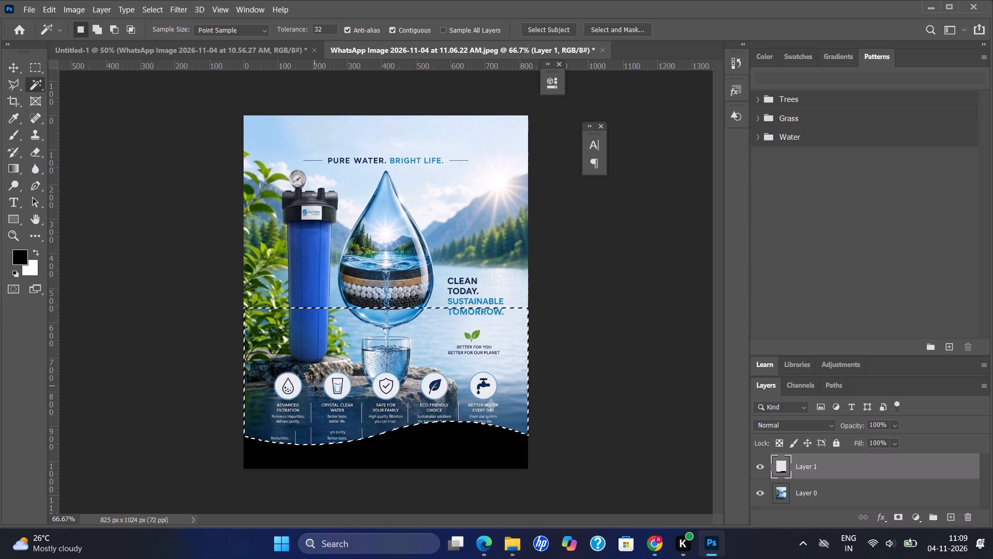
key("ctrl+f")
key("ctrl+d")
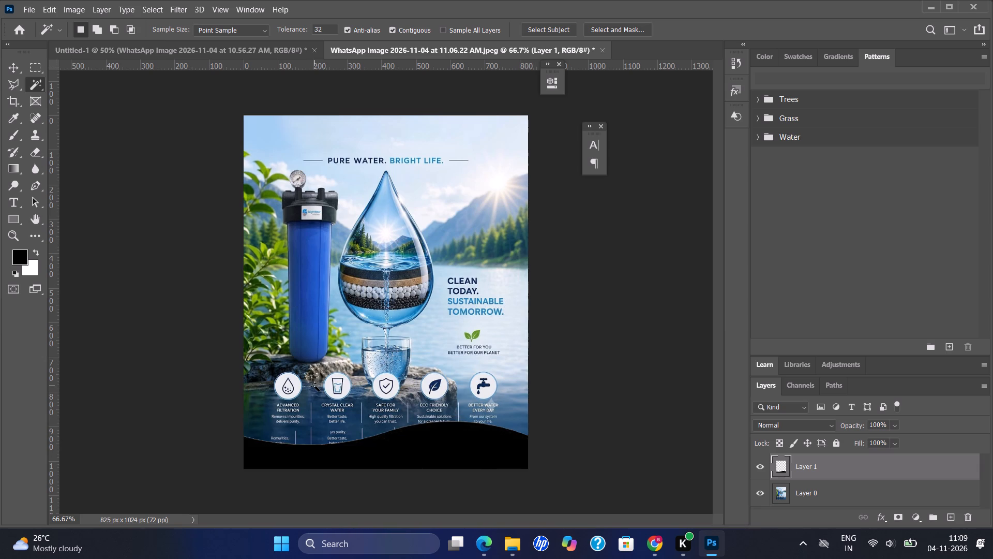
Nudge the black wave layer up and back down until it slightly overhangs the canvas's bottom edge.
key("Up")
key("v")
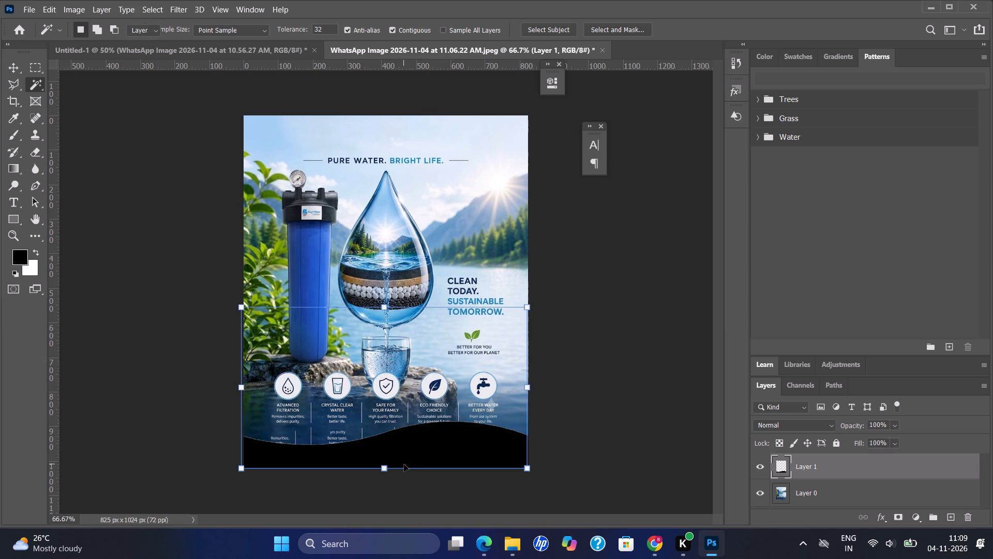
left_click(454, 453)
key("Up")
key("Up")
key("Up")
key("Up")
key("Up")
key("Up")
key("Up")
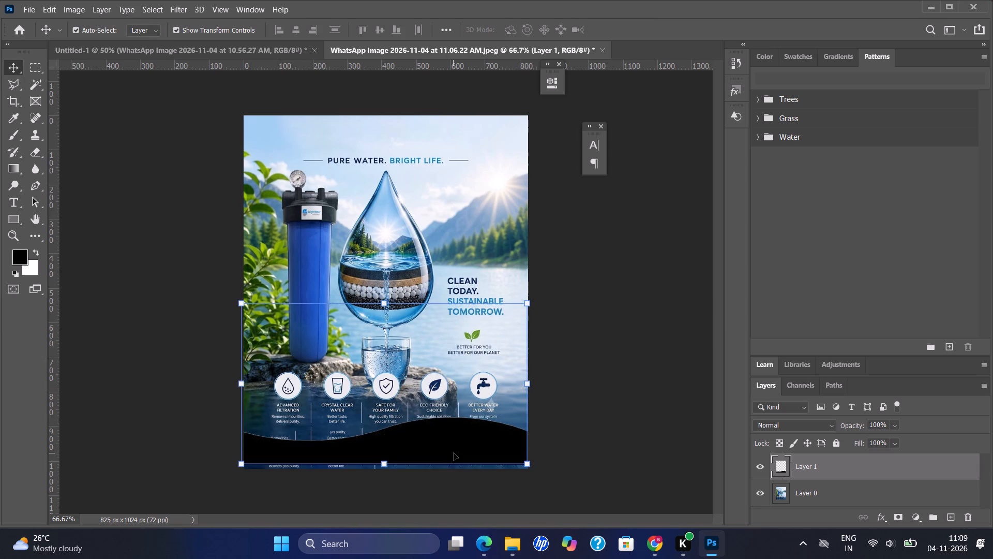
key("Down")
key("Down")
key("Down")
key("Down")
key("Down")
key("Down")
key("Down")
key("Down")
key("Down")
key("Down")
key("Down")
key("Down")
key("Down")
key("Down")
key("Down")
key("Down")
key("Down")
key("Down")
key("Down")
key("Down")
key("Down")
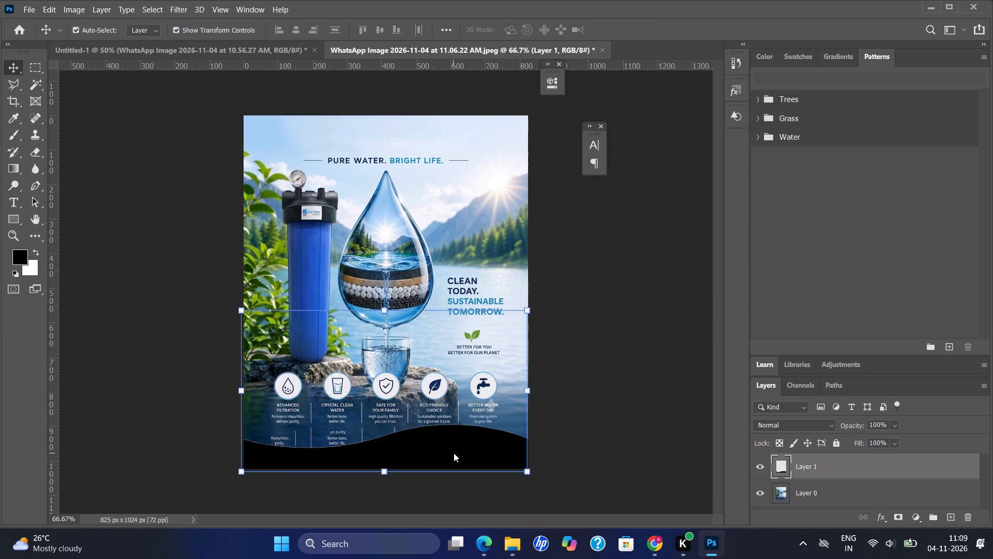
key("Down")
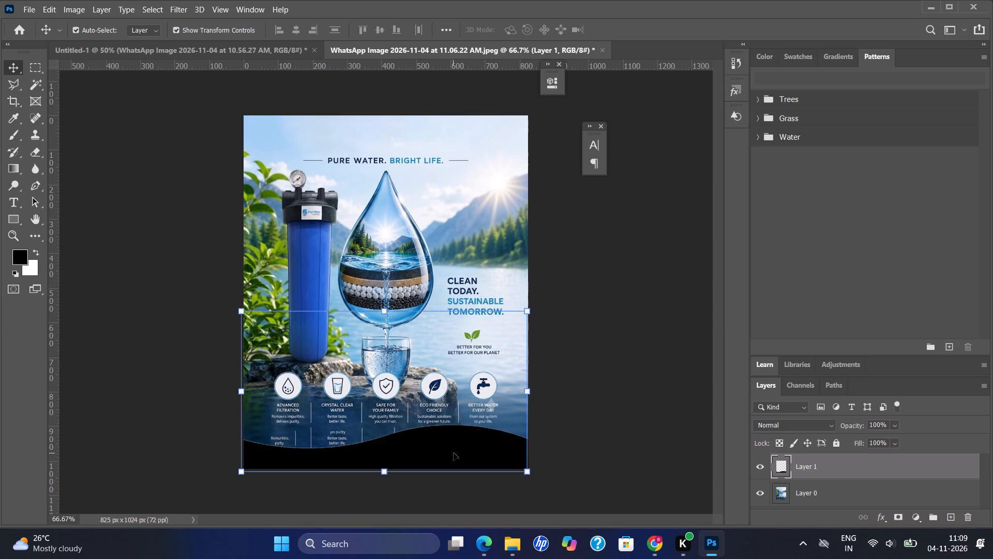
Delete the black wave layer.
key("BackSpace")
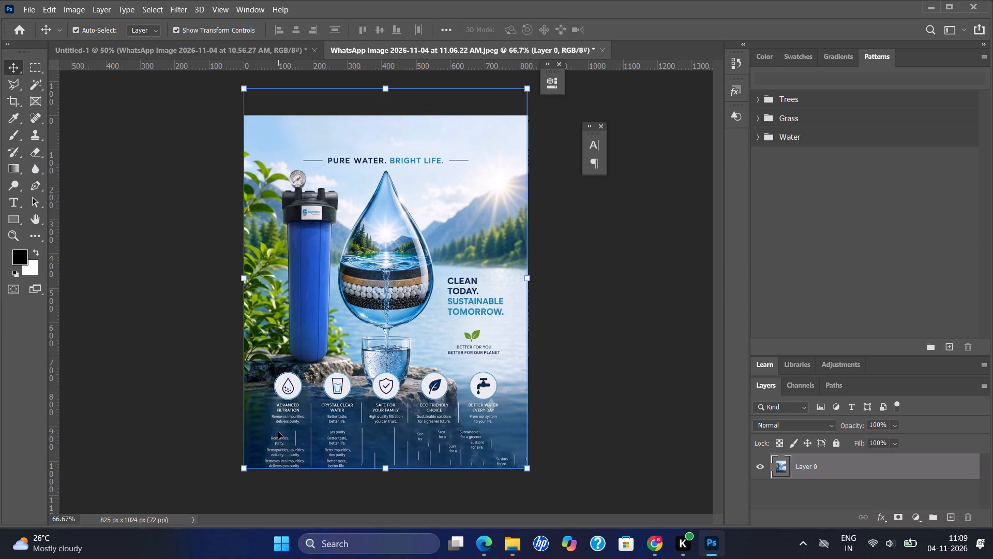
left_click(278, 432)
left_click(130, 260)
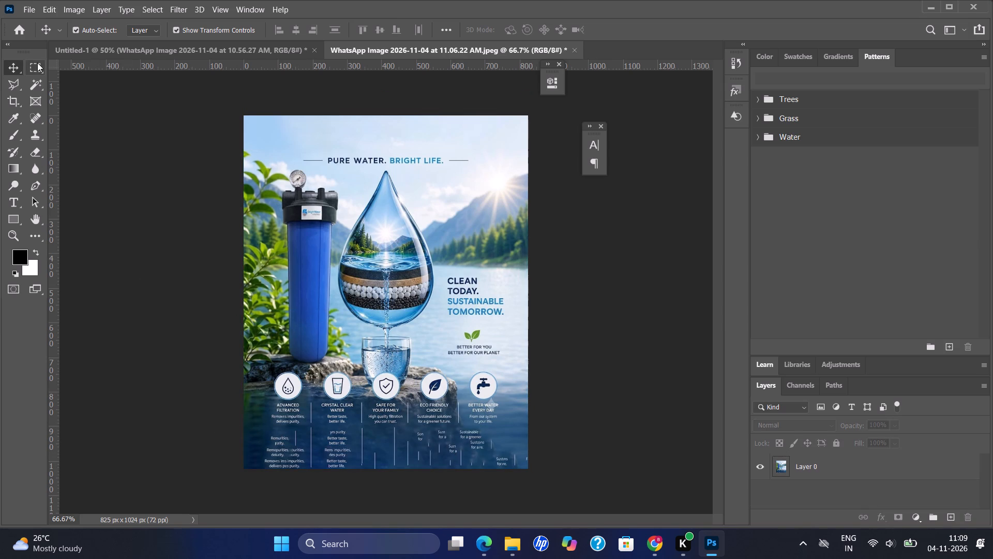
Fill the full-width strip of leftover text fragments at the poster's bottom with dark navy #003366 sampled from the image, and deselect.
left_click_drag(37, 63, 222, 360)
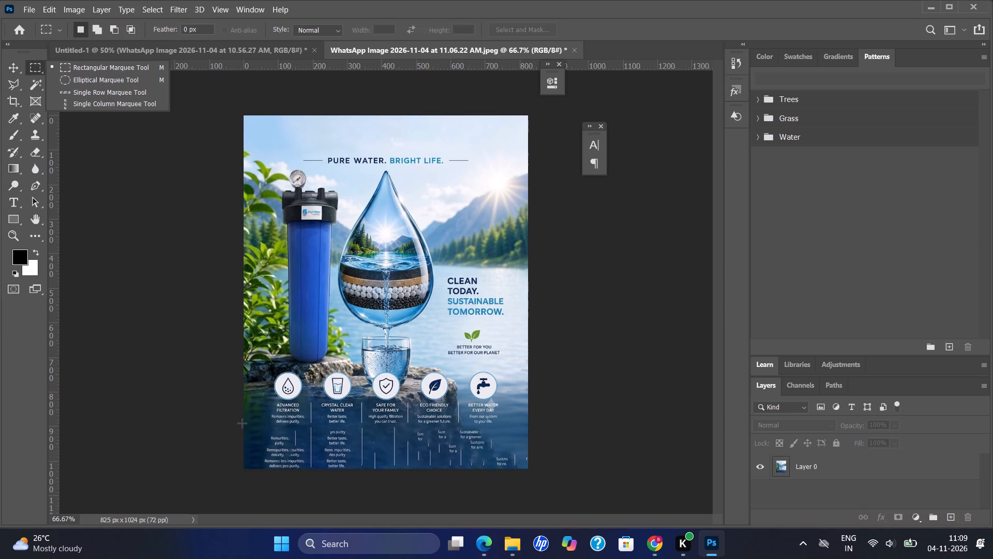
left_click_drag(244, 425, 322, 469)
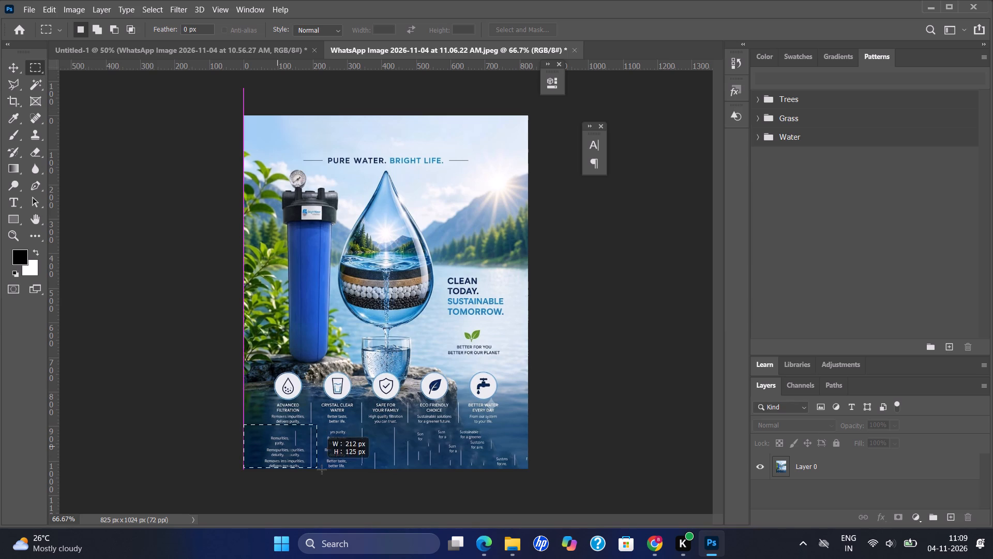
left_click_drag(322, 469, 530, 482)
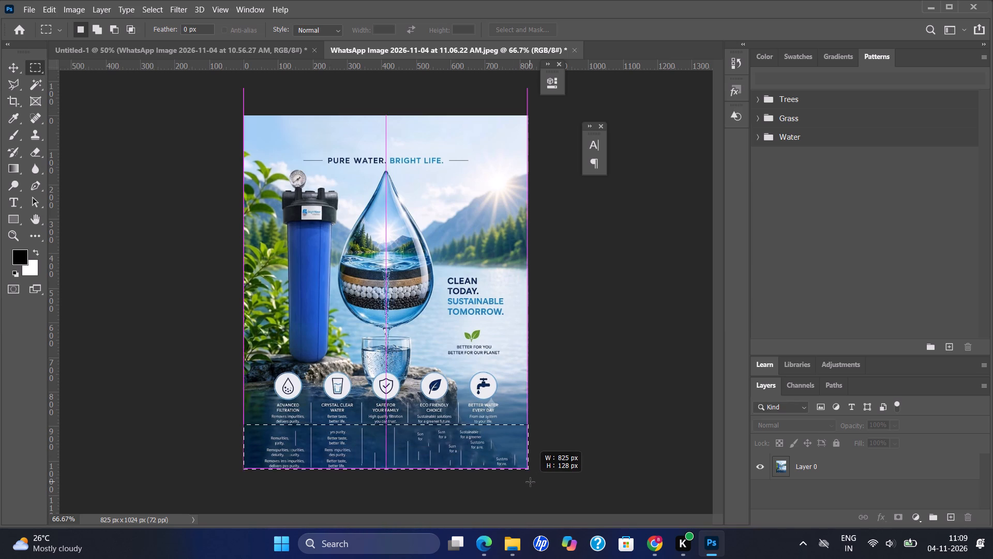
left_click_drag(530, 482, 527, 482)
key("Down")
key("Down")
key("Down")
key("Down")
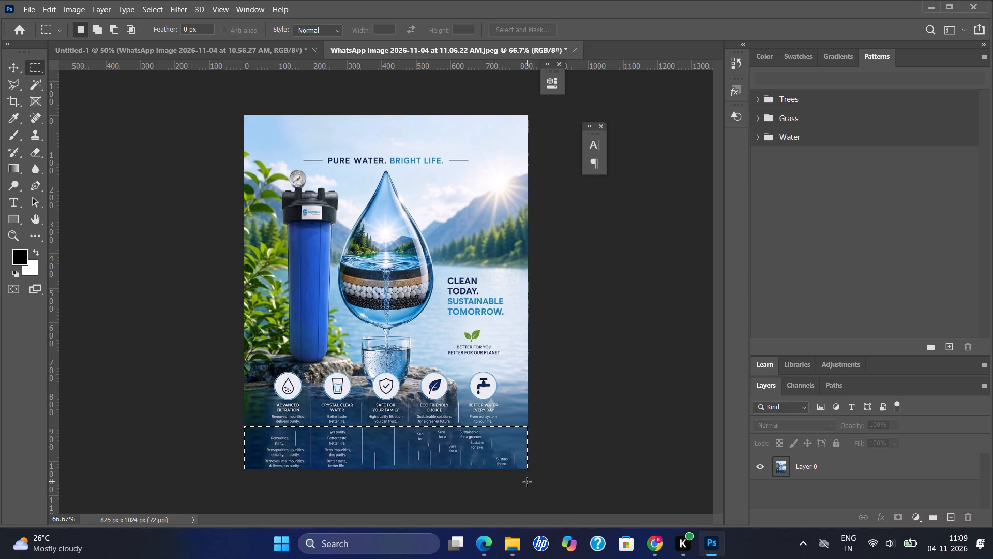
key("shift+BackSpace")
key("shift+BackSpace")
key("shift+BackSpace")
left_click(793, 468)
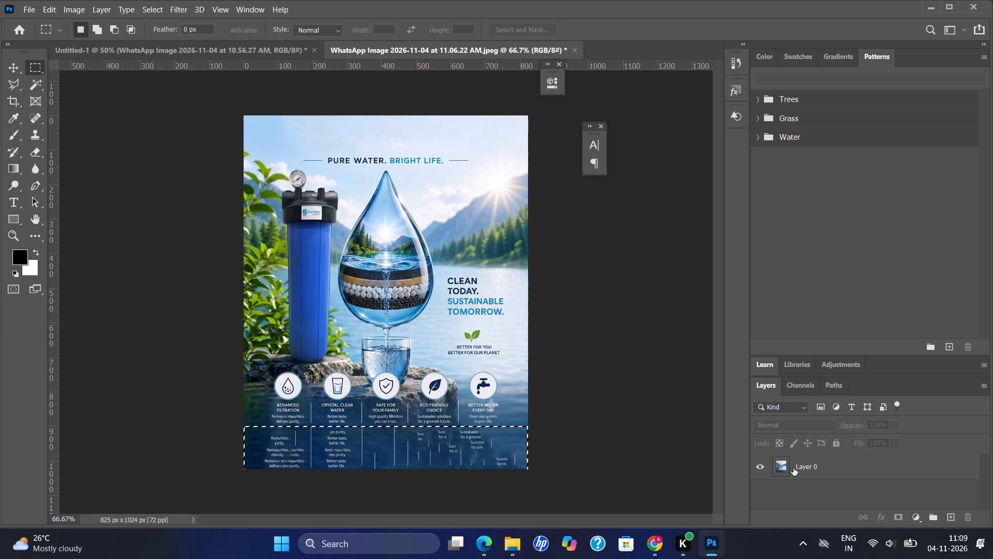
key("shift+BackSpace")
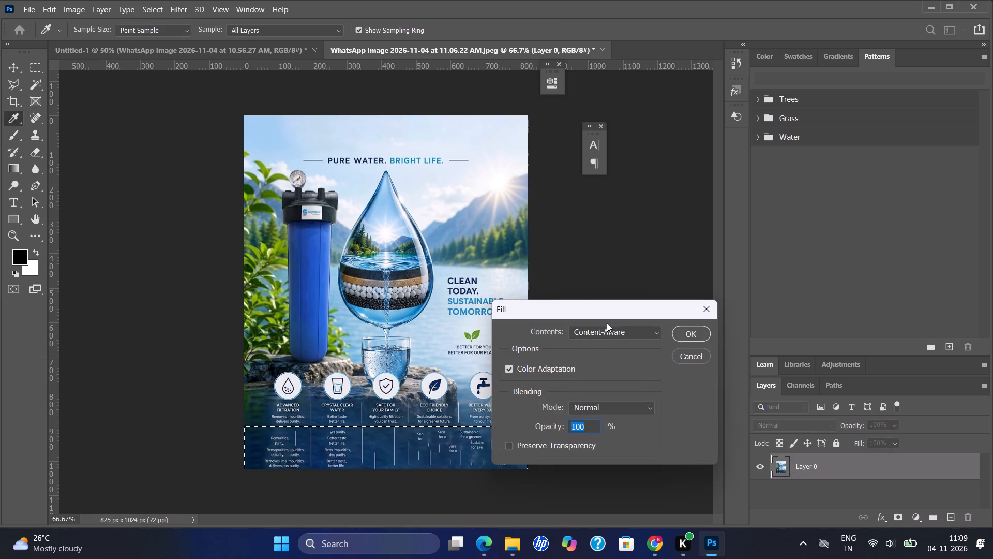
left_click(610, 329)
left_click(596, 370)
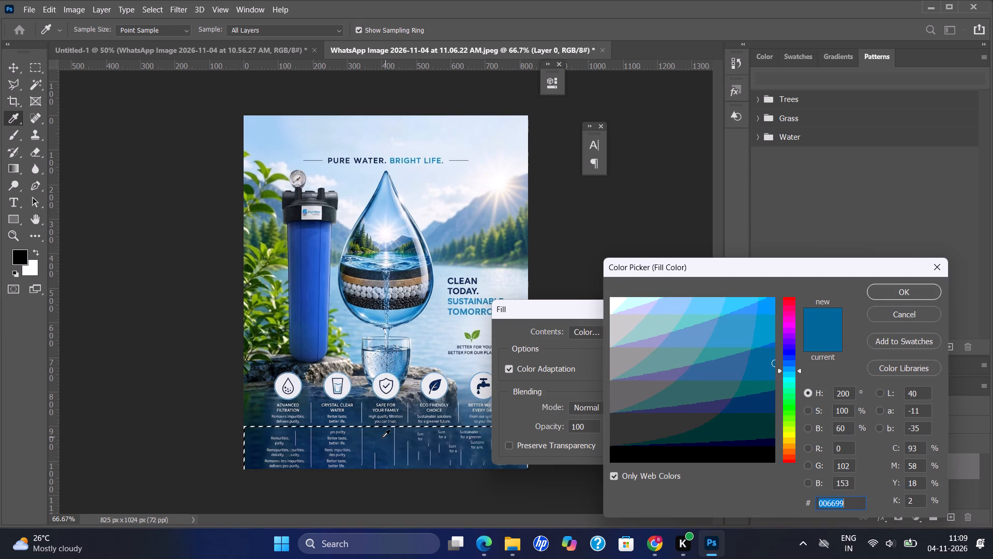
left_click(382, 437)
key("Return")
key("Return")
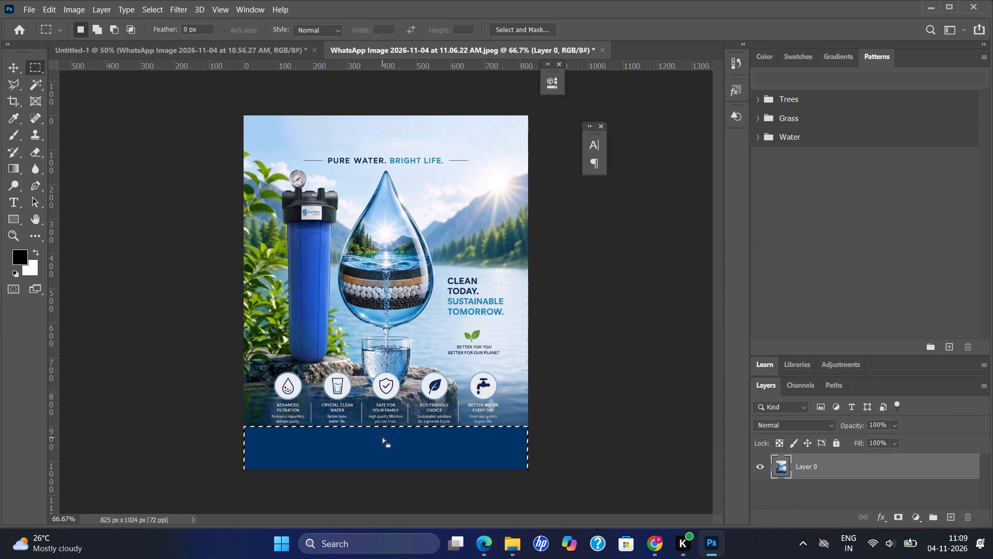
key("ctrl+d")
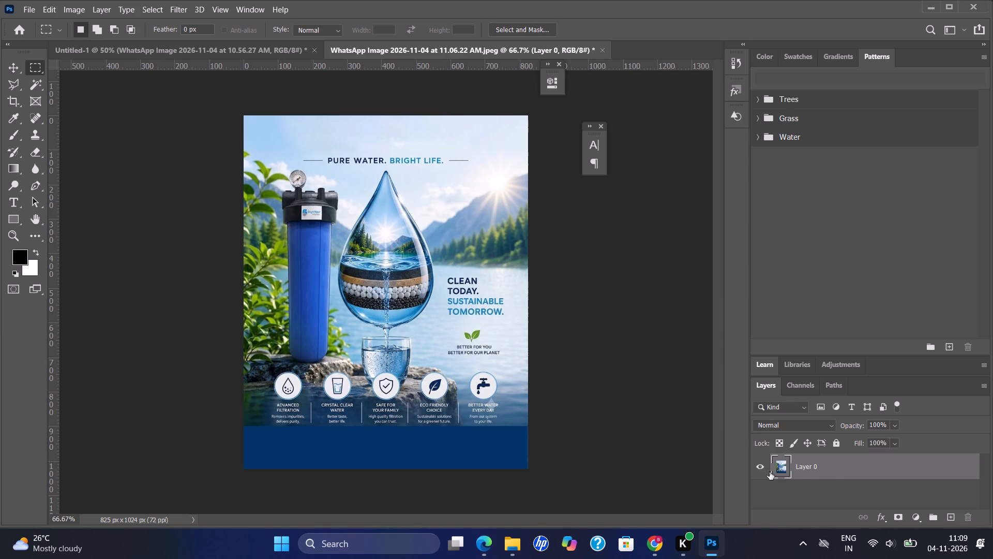
Select the full-width bottom band, about 825 x 127 px, and fill it with light blue sampled from the sky's upper corner above the plants.
left_click(470, 456)
left_click_drag(242, 425, 529, 472)
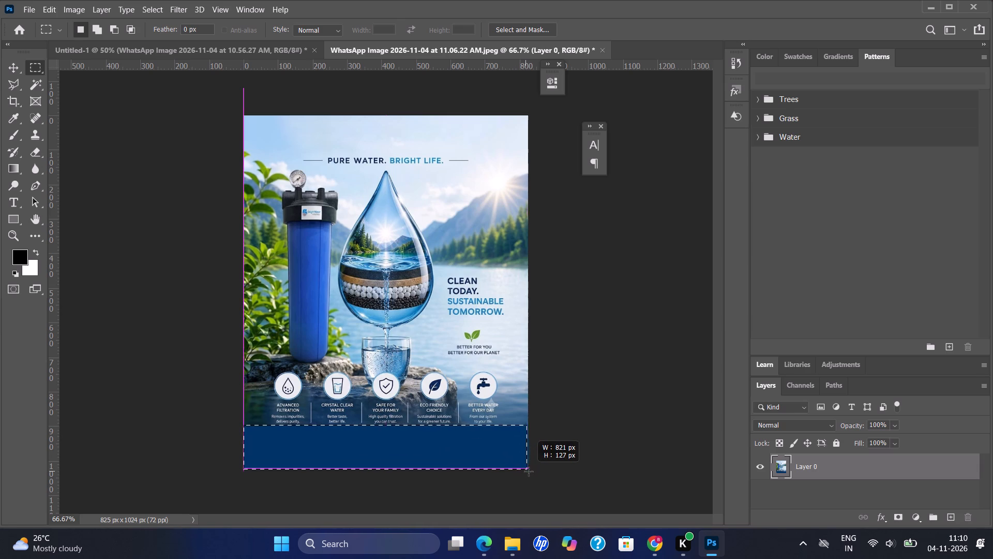
left_click_drag(529, 472, 525, 471)
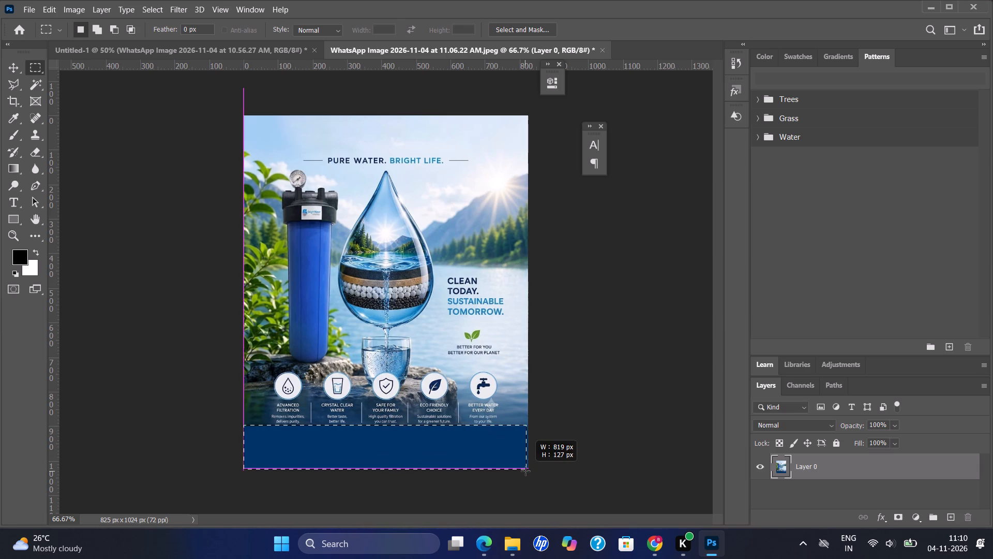
left_click_drag(525, 471, 528, 470)
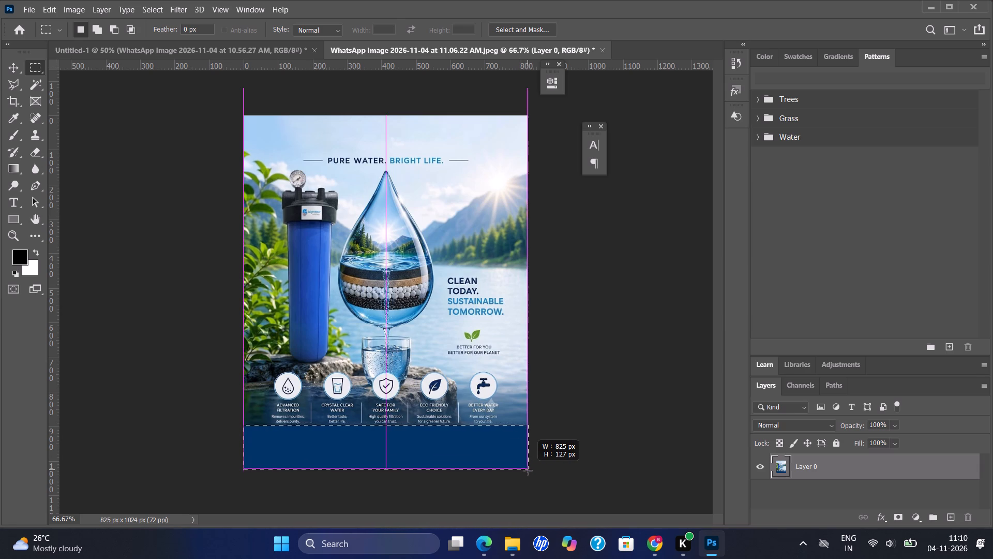
left_click_drag(528, 470, 526, 471)
key("shift+BackSpace")
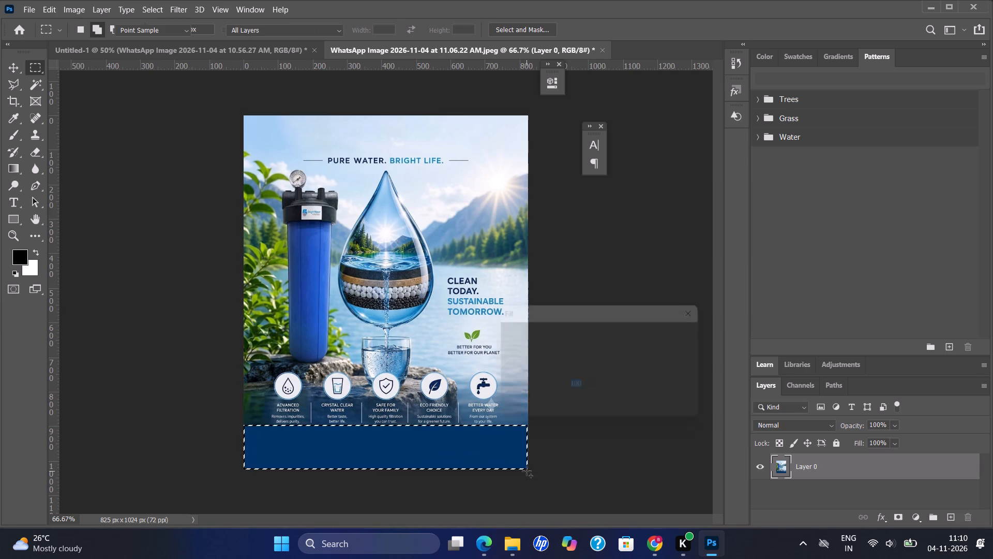
left_click(595, 325)
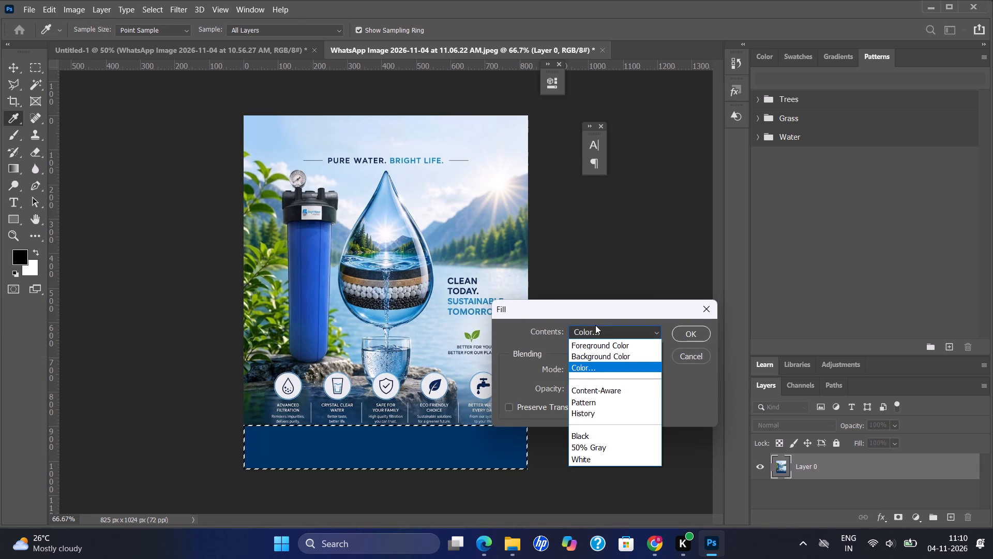
left_click(595, 367)
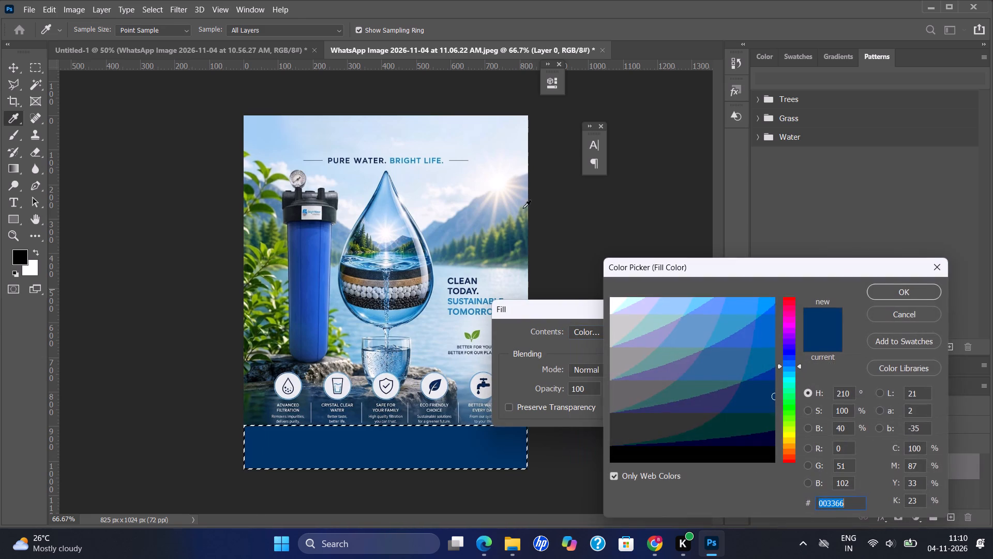
left_click_drag(477, 147, 505, 163)
left_click(505, 163)
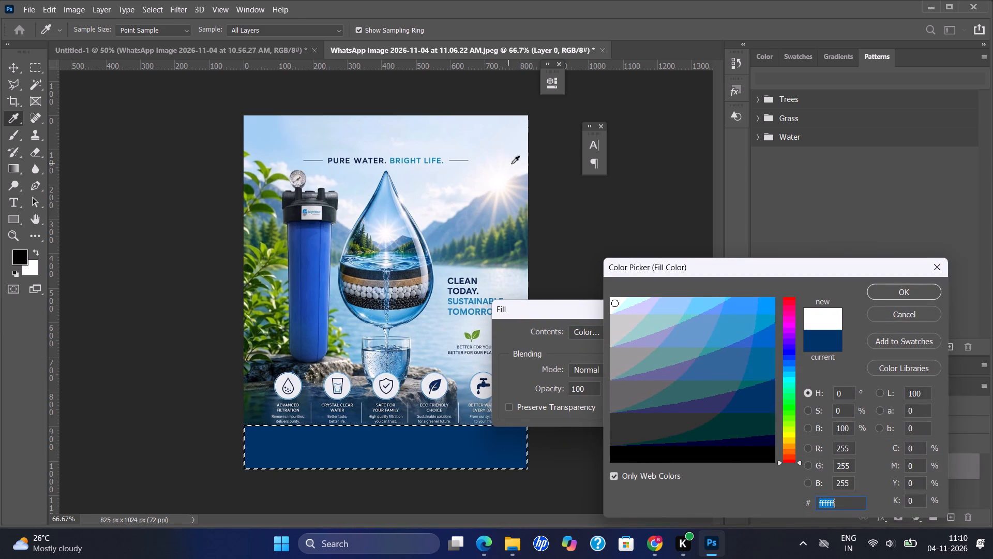
left_click(517, 157)
left_click(520, 131)
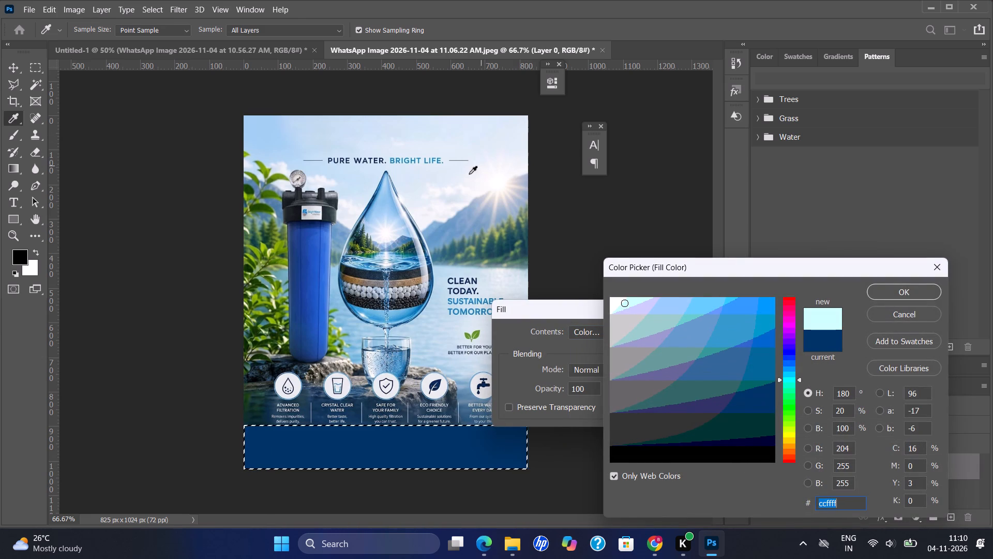
left_click(343, 129)
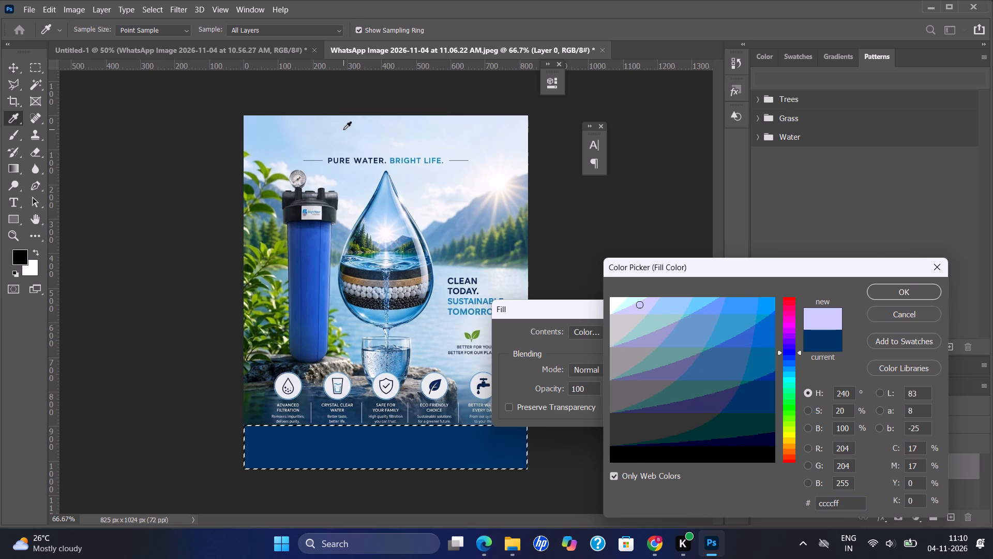
left_click(263, 129)
key("Return")
key("Return")
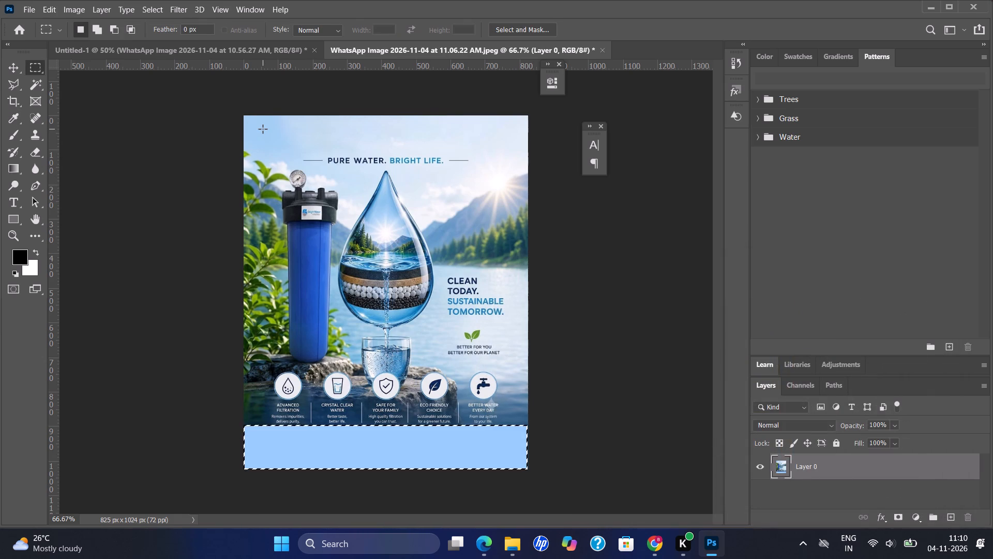
Undo the light blue fill on the bottom band and deselect.
key("ctrl+z")
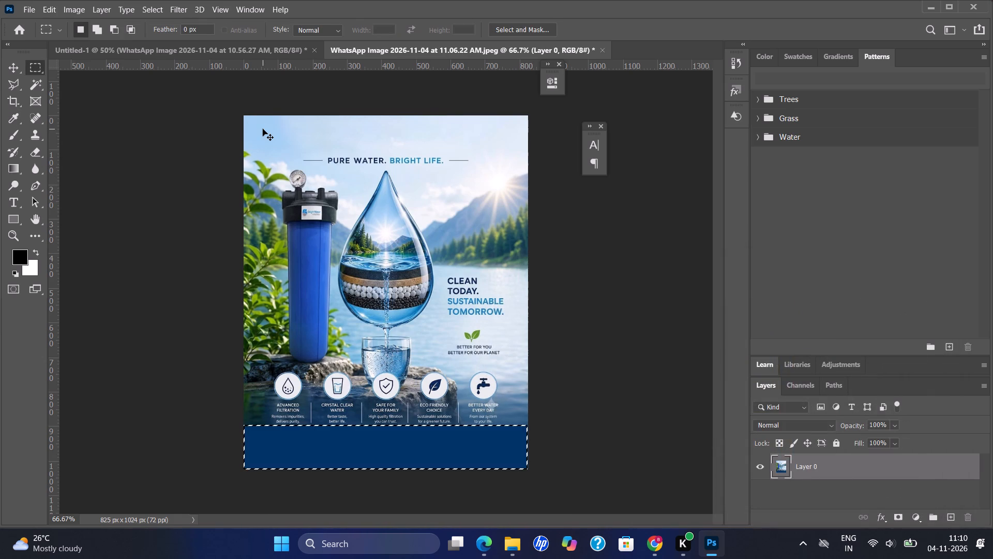
key("ctrl+d")
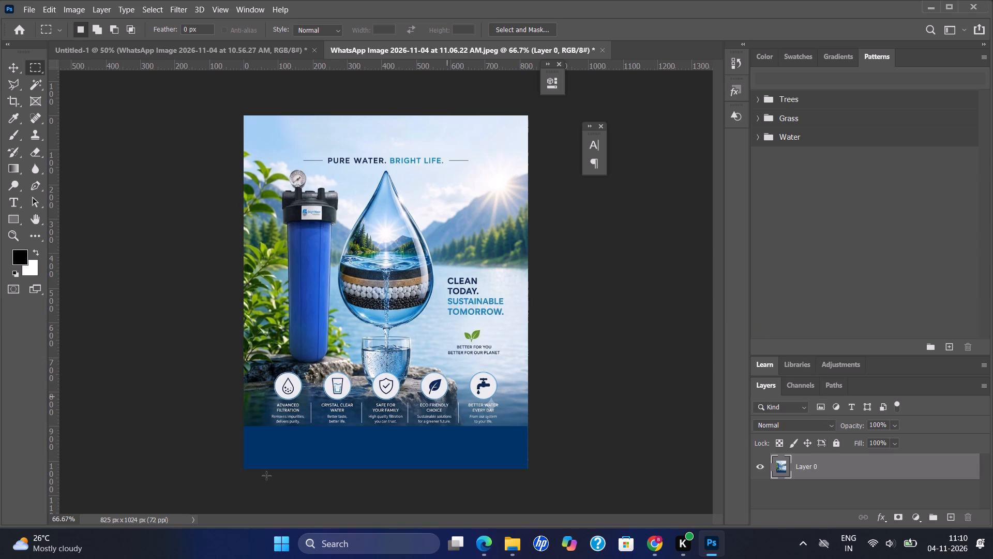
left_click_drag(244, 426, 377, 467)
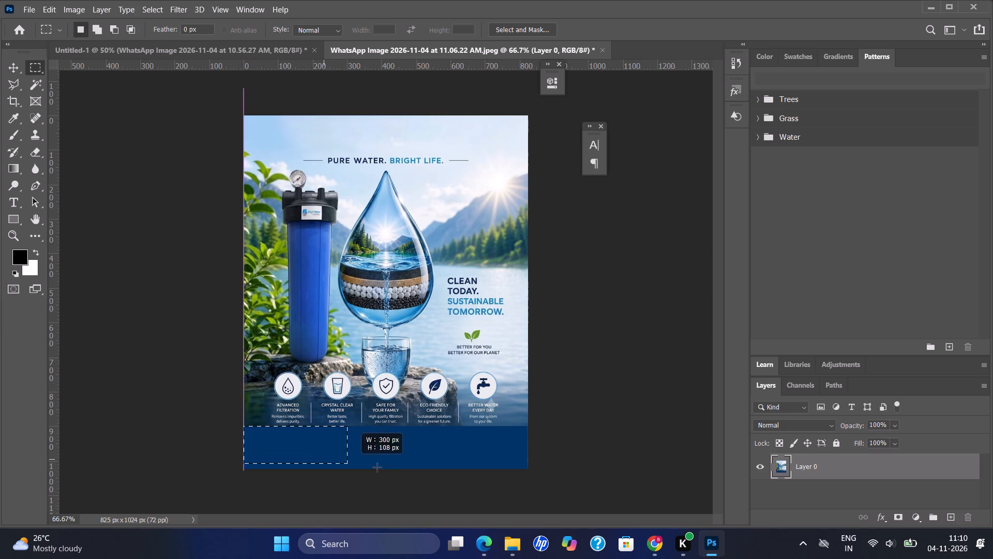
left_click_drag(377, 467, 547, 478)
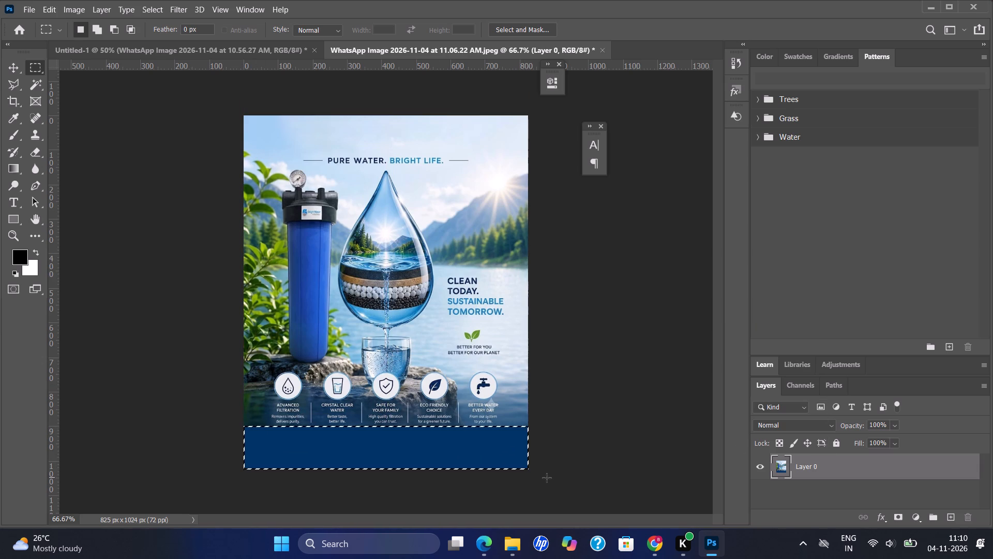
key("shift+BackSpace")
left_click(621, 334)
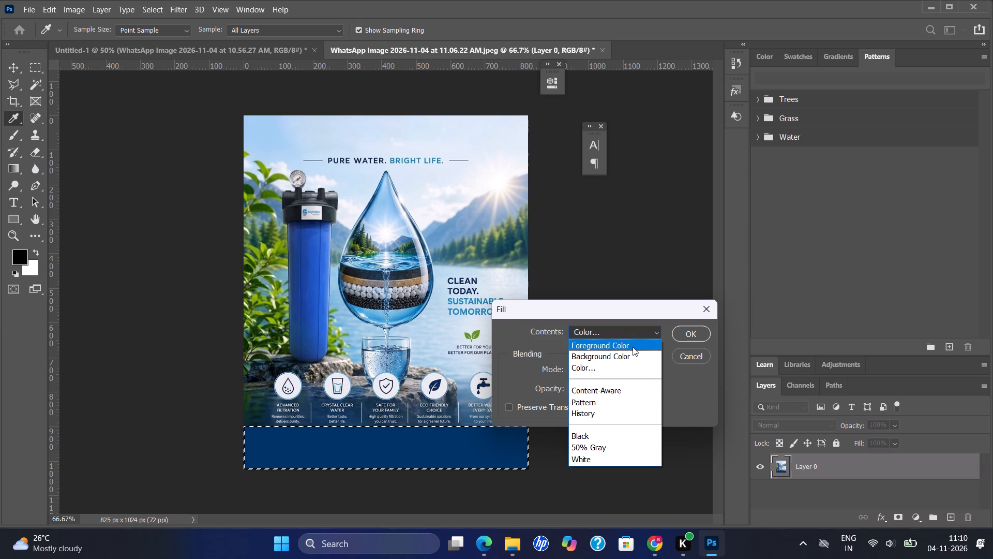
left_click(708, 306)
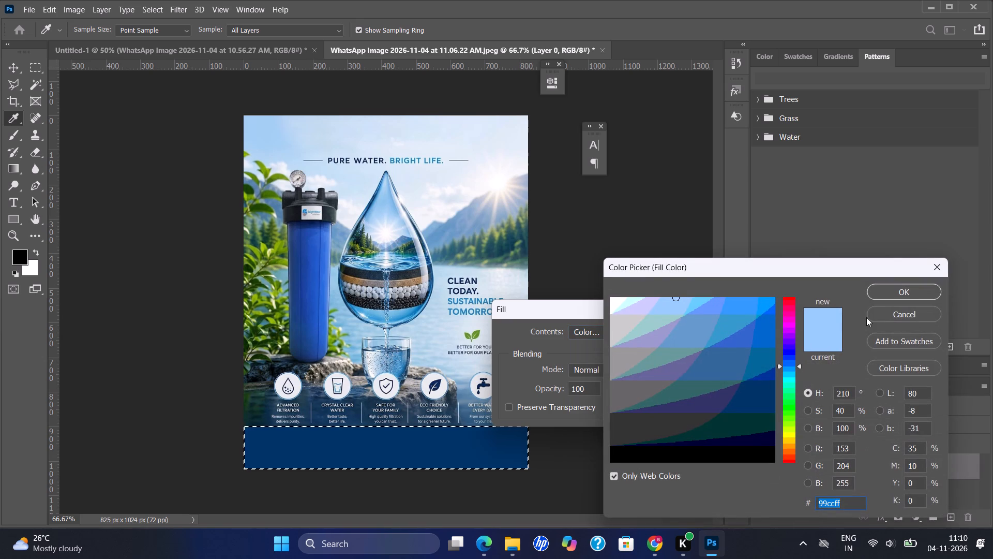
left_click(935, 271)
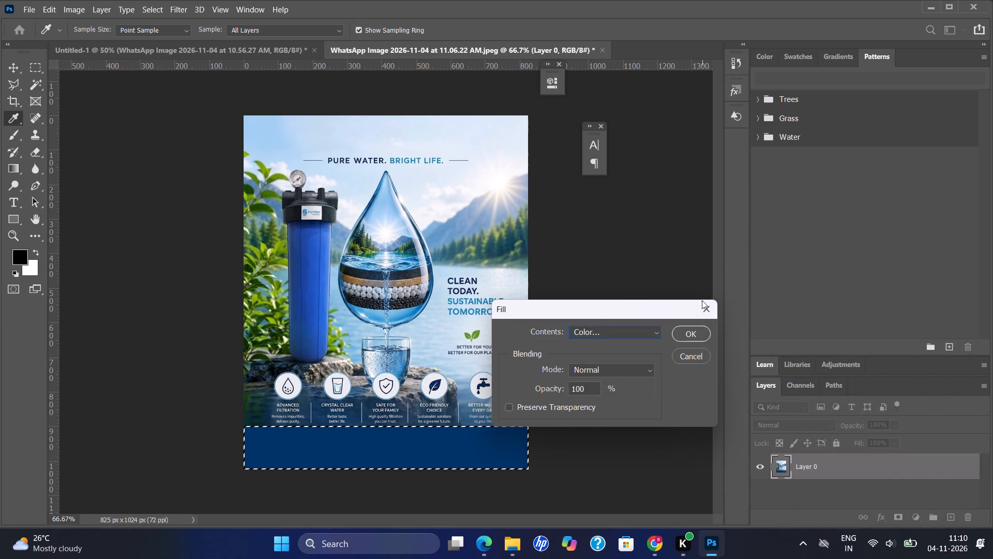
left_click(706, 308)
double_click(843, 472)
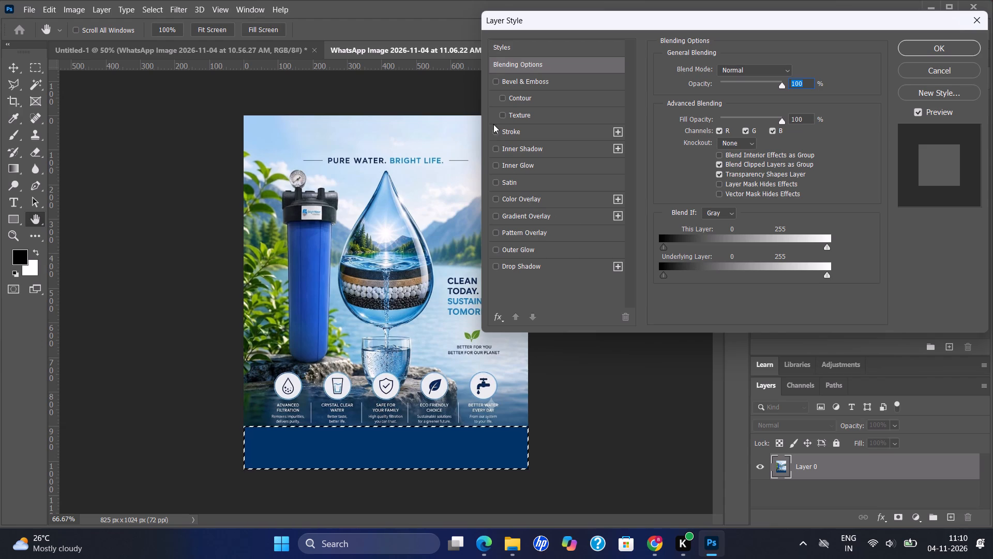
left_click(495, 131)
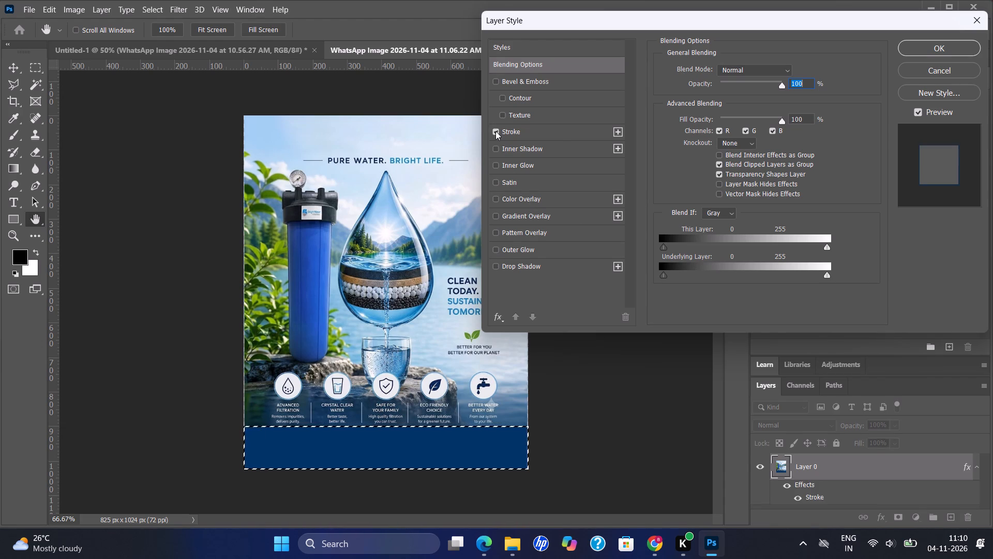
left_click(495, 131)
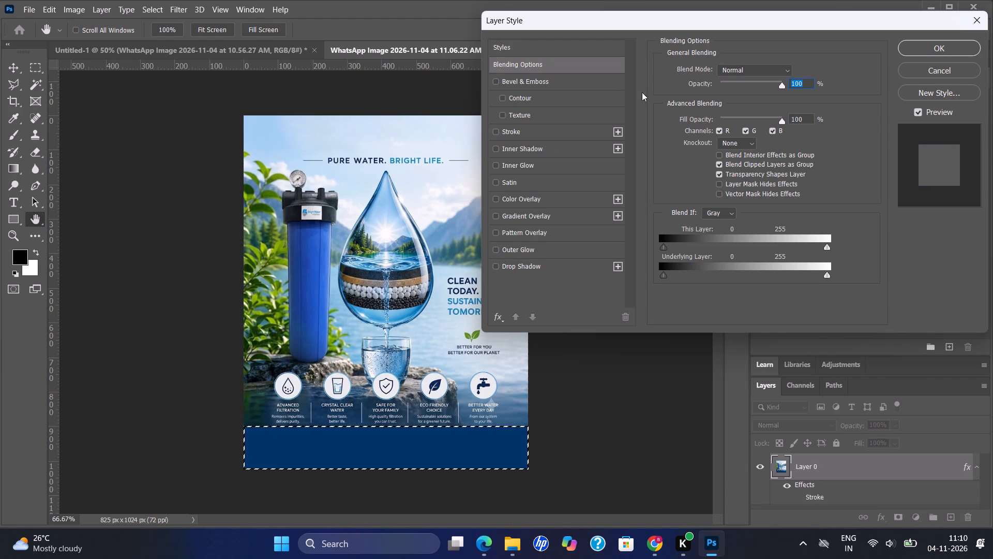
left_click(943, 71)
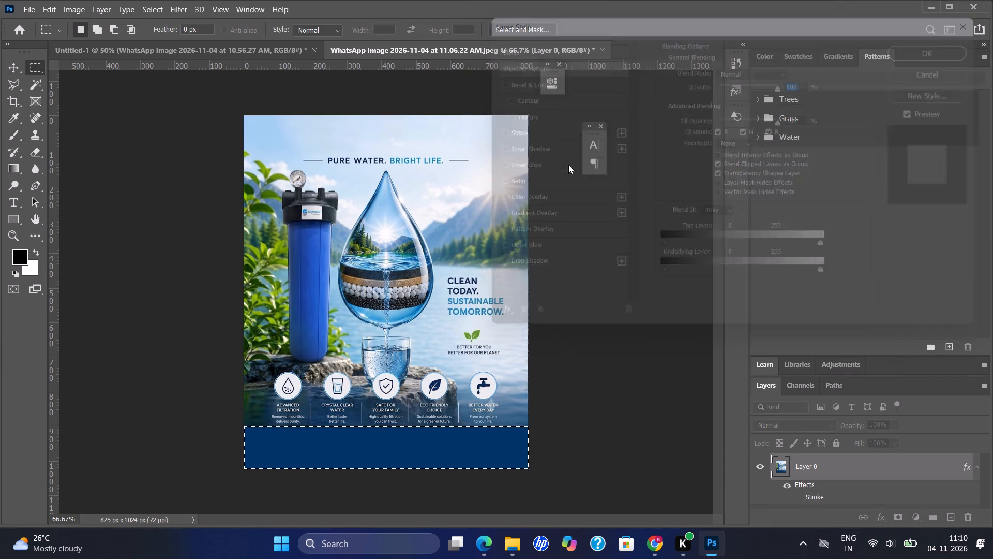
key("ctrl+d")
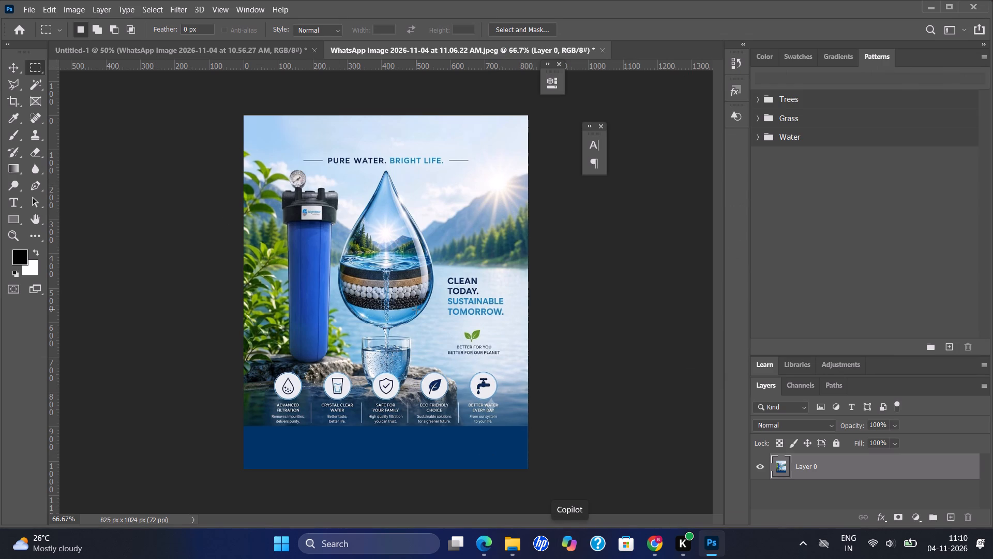
Activate the Dodge tool.
left_click(17, 194)
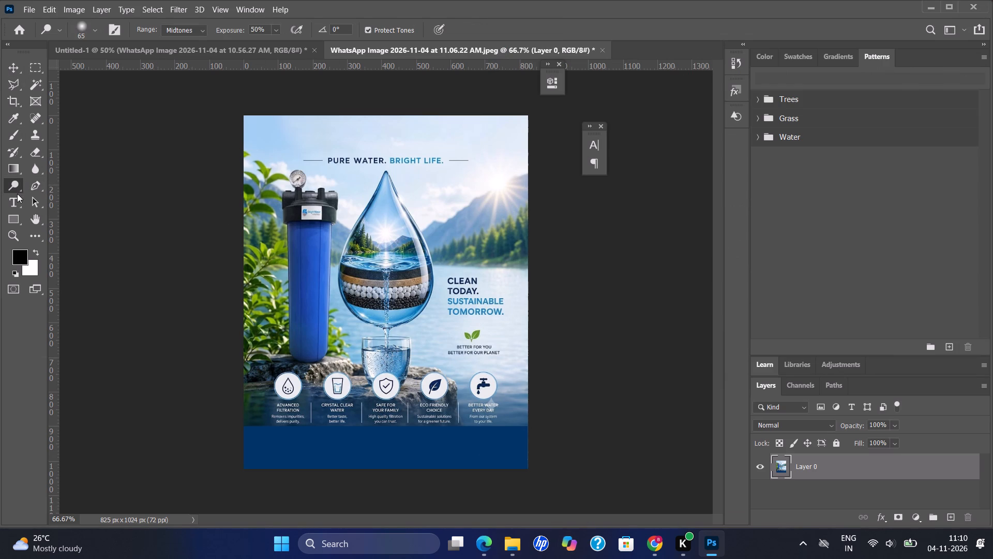
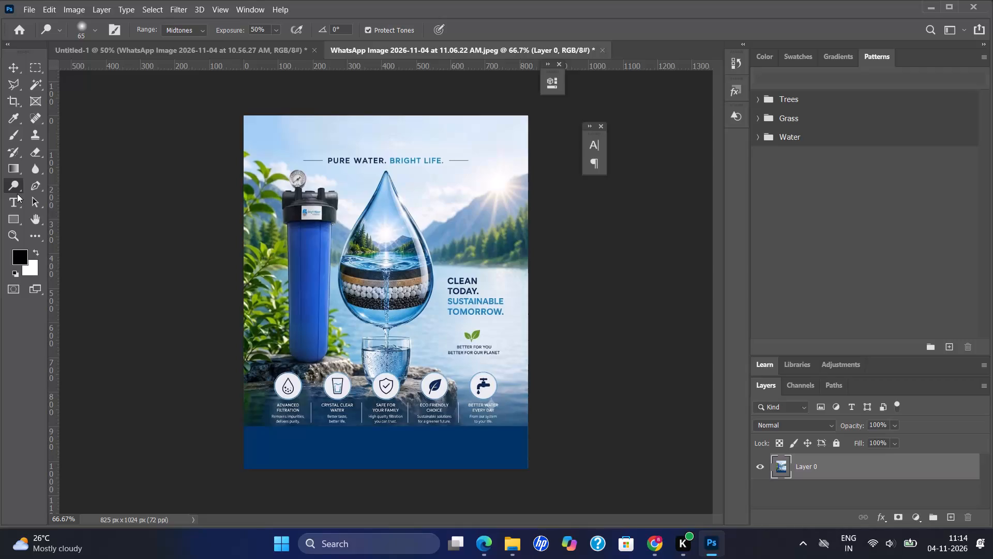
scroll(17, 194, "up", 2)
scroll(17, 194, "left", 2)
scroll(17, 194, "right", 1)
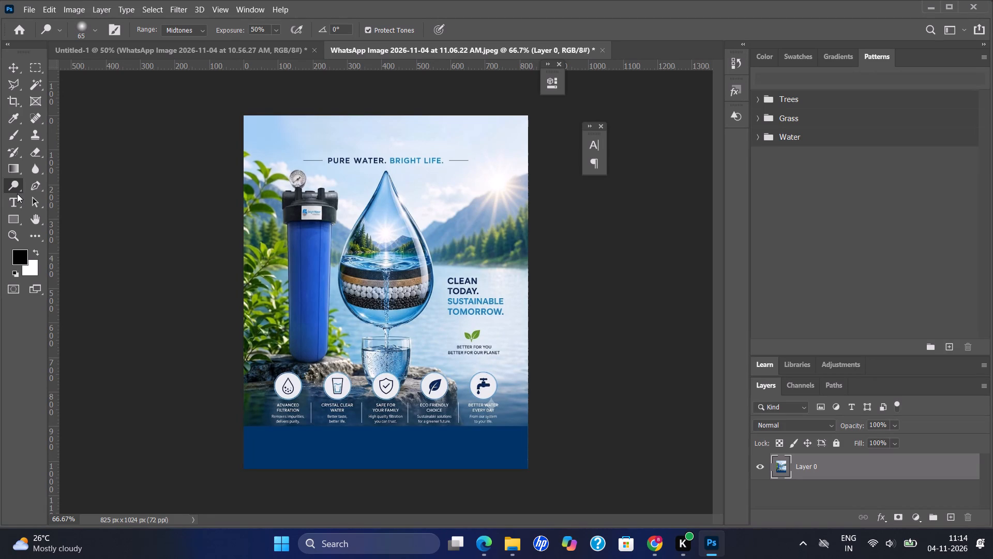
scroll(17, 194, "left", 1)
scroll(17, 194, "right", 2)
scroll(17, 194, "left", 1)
Find the BLCHEM AQUA logo image "2-3 (2)-1" in the "graphic design for brochure" folder and place it into the poster document.
left_click(510, 547)
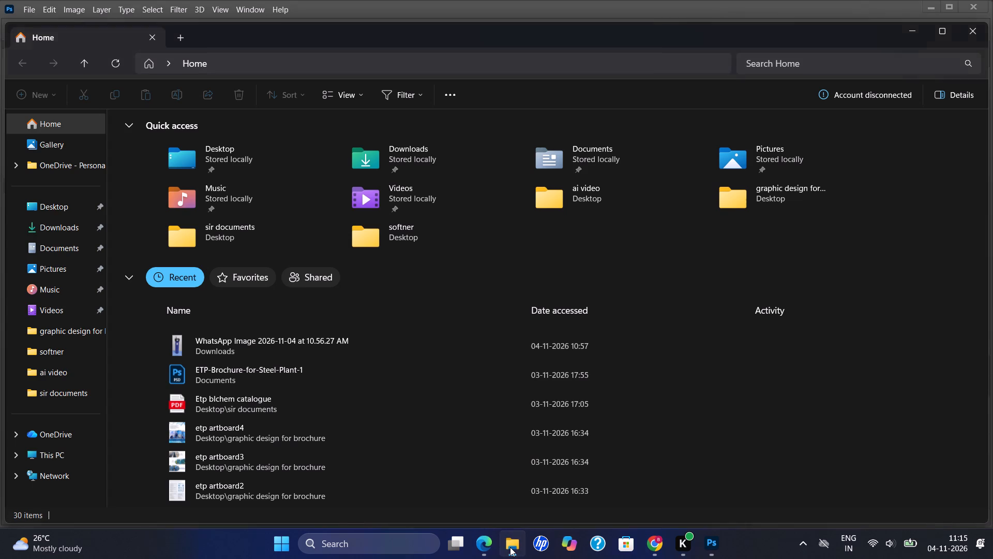
left_click(46, 198)
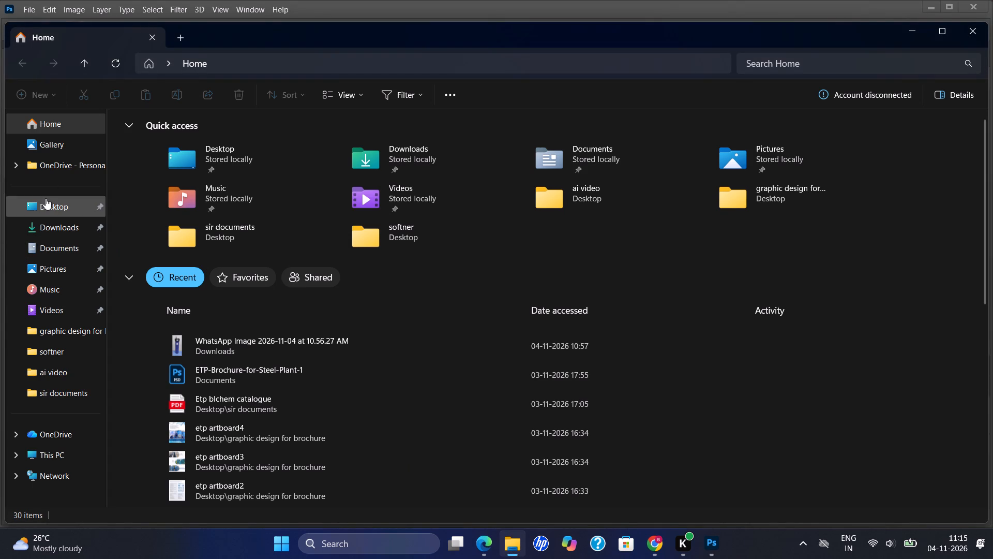
left_click(51, 218)
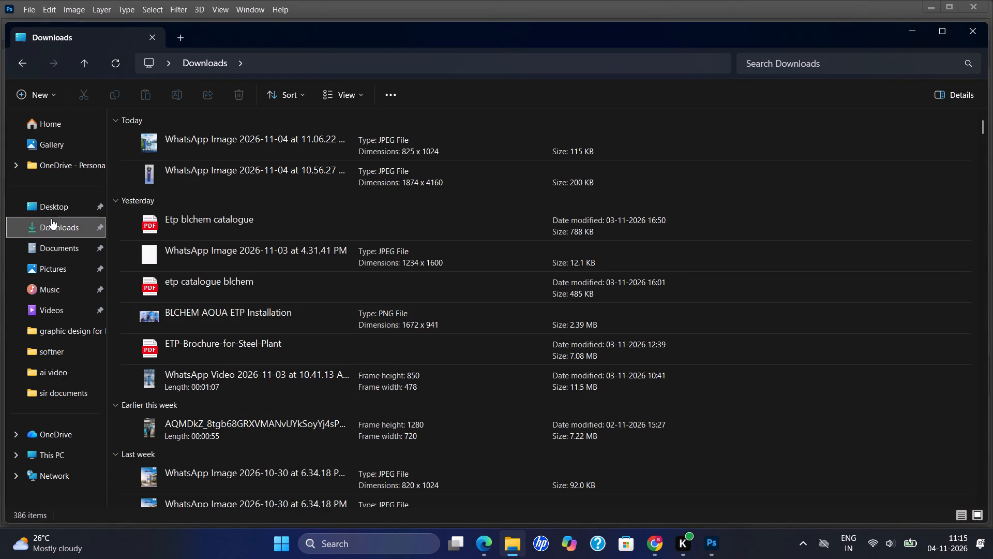
left_click(47, 360)
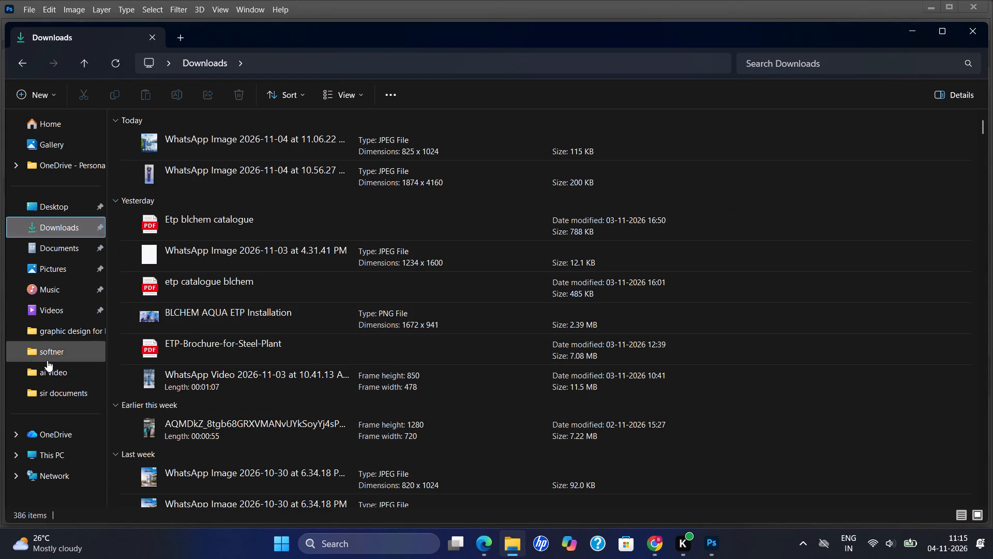
left_click(48, 380)
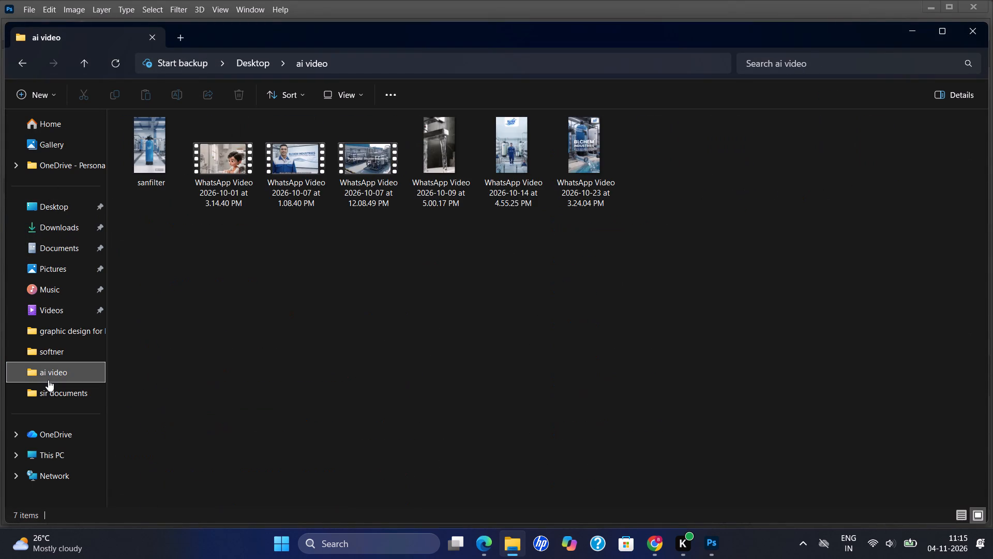
left_click(51, 320)
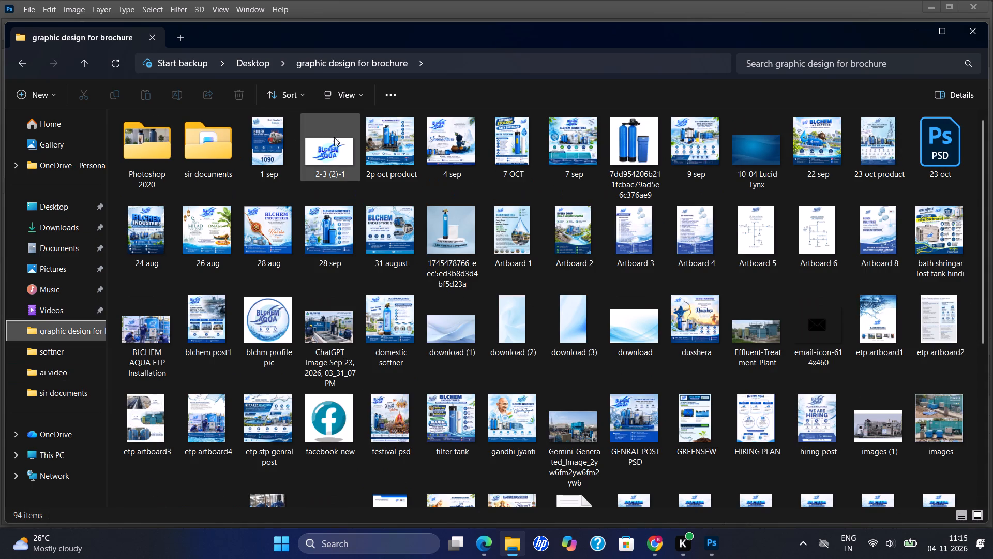
left_click_drag(332, 141, 710, 471)
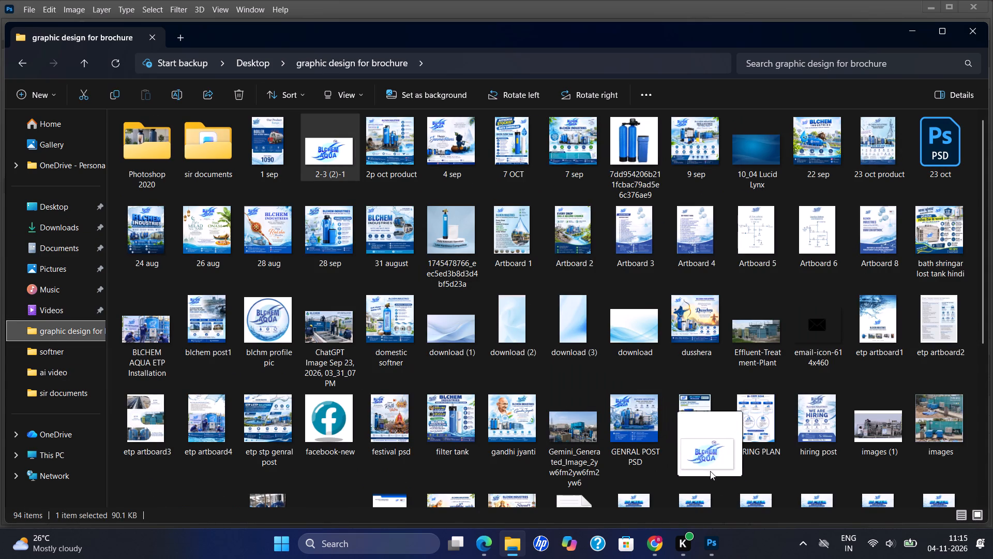
left_click_drag(710, 471, 297, 136)
Scale the placed BLCHEM AQUA logo down proportionally to roughly a third of the poster's width and commit it.
left_click_drag(452, 254, 415, 259)
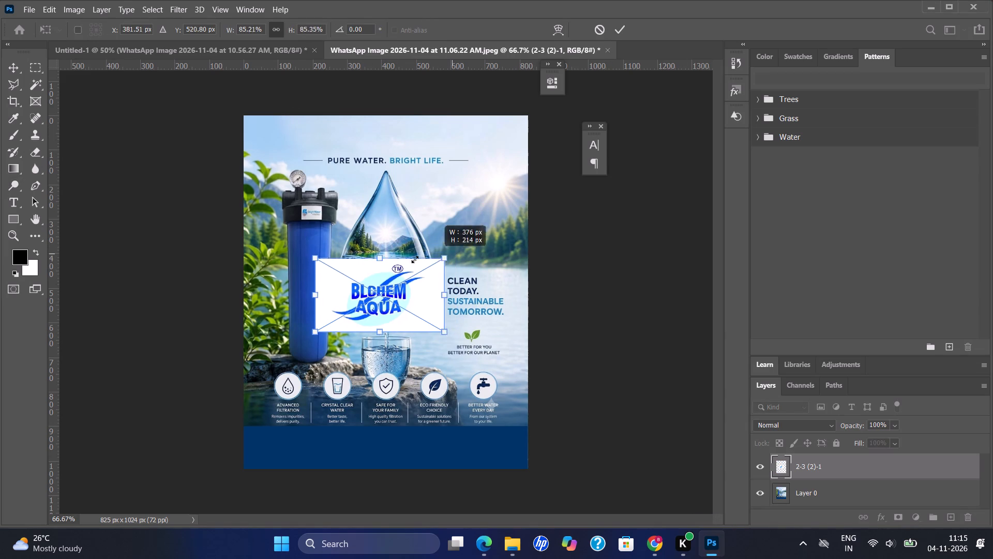
left_click_drag(415, 259, 392, 268)
left_click(352, 304)
left_click_drag(352, 304, 352, 212)
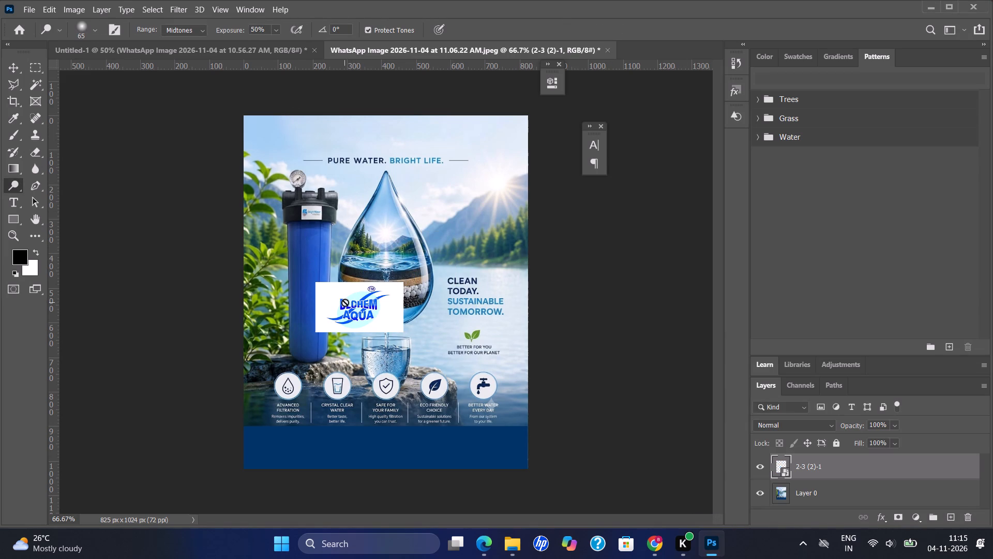
Nudge the poster image on Layer 0 down about 19 px to leave more sky above the headline.
left_click(18, 69)
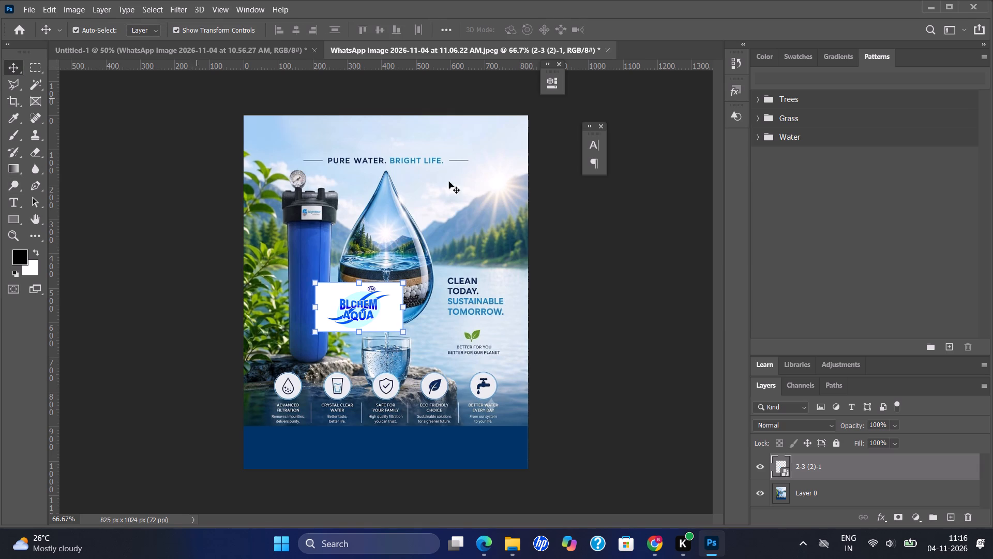
left_click(500, 230)
key("Down")
key("Down")
key("Down")
key("Down")
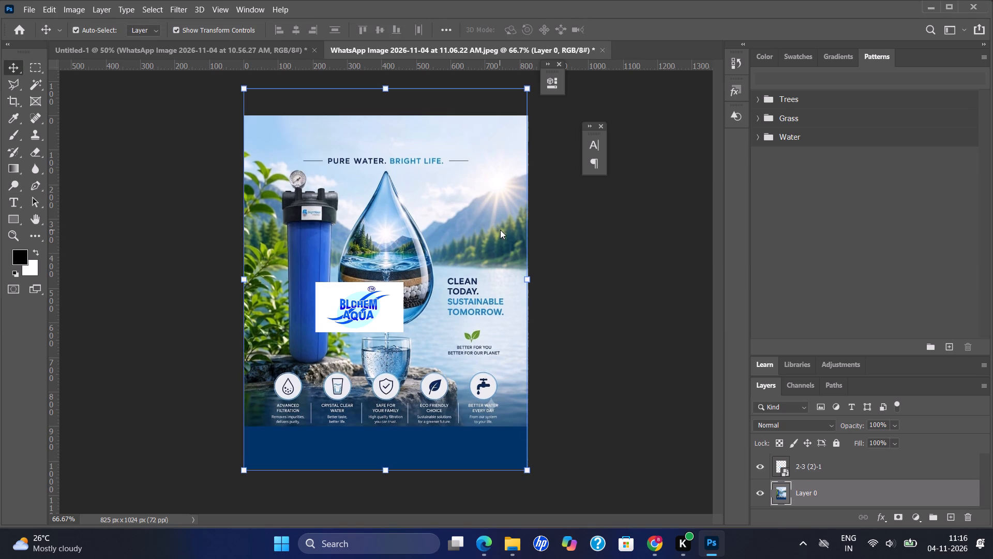
key("Down")
key("Down")
key("Down")
key("Down")
key("Down")
key("Down")
key("Down")
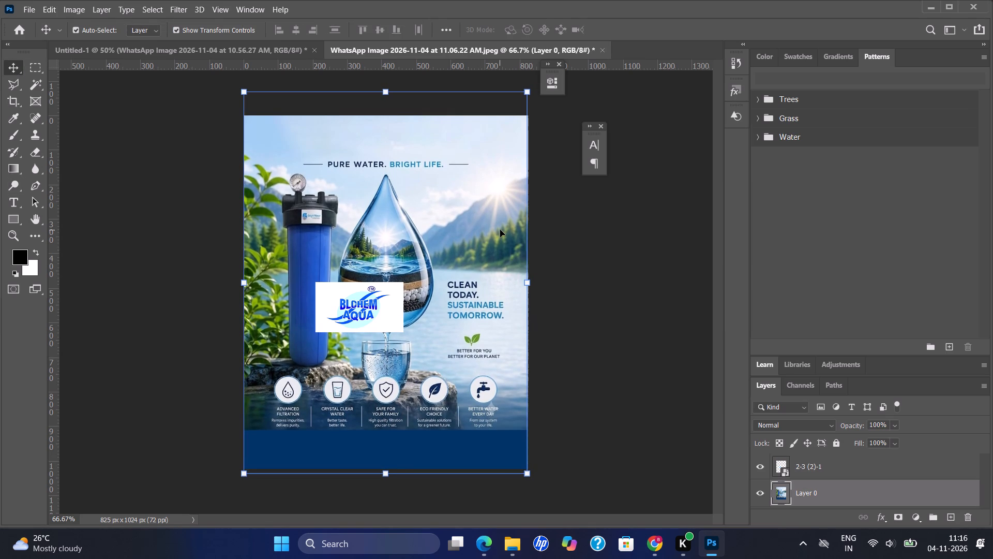
key("Down")
key("Down")
key("Down")
key("Down")
key("Down")
key("Down")
key("Down")
key("Down")
key("Down")
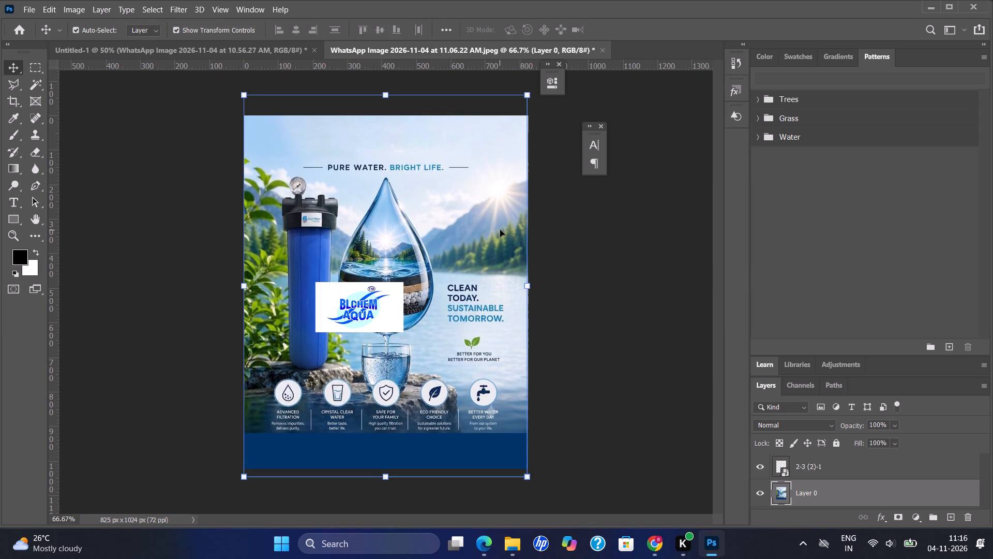
key("Up")
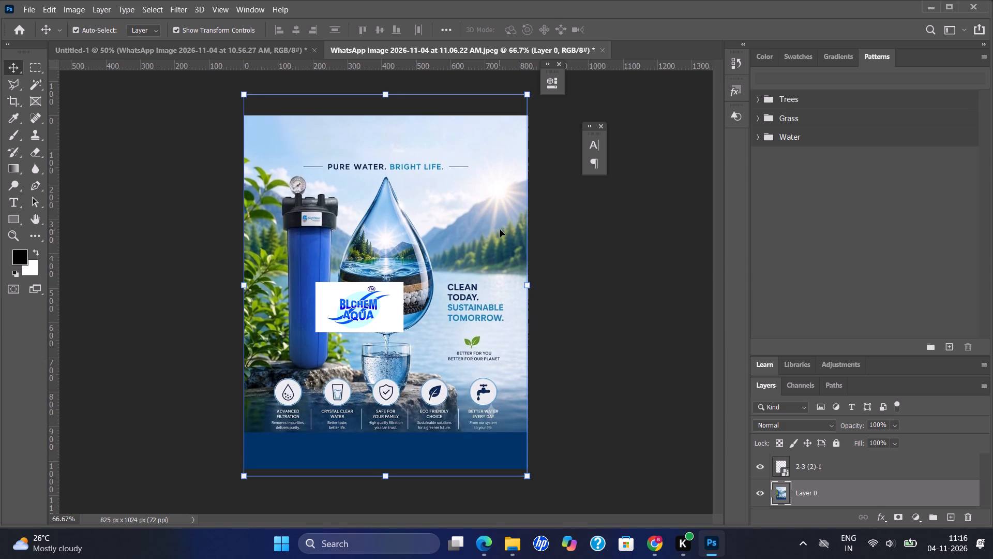
left_click(434, 169)
Move the BLCHEM AQUA logo into the sky above the headline's left end and scale it to 43.76%.
left_click(370, 321)
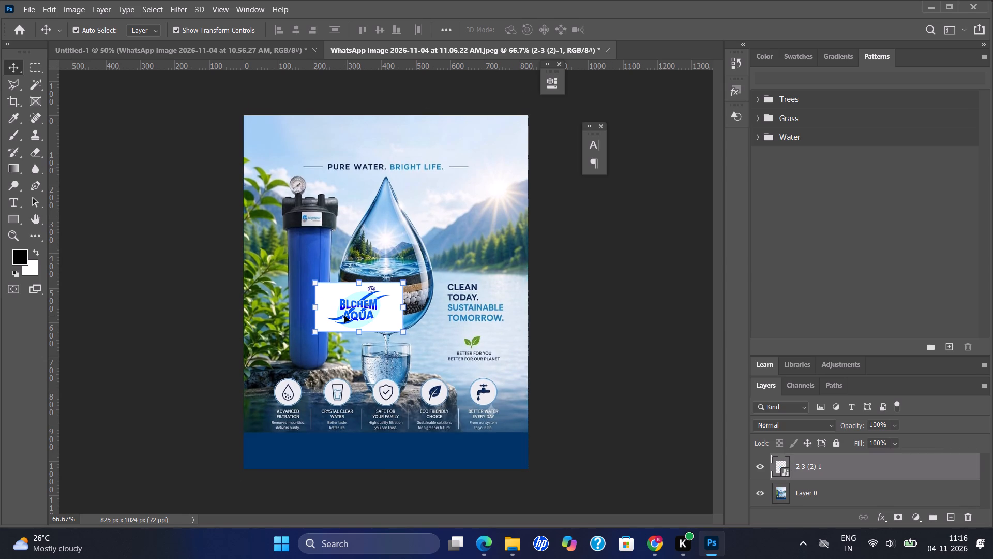
left_click_drag(344, 316, 337, 150)
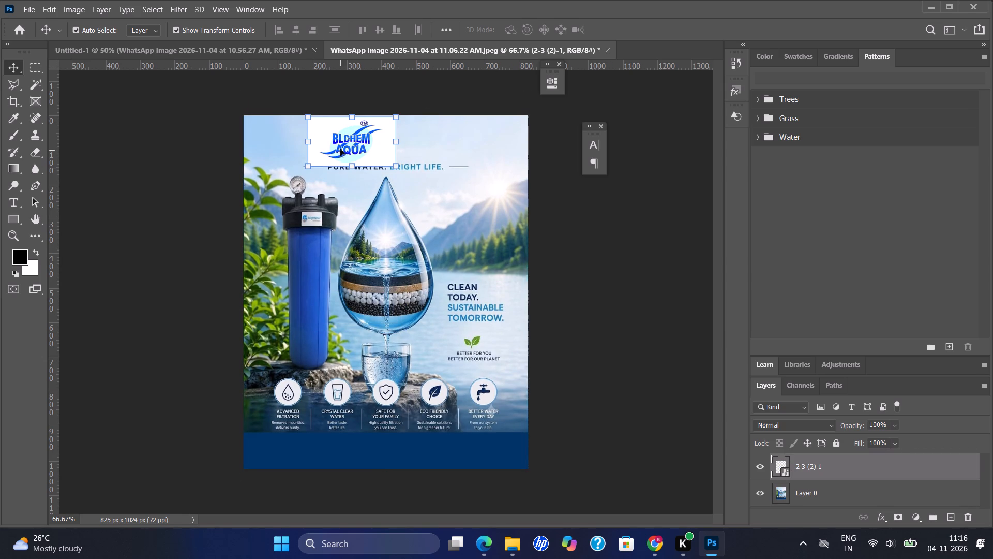
left_click_drag(364, 152, 327, 152)
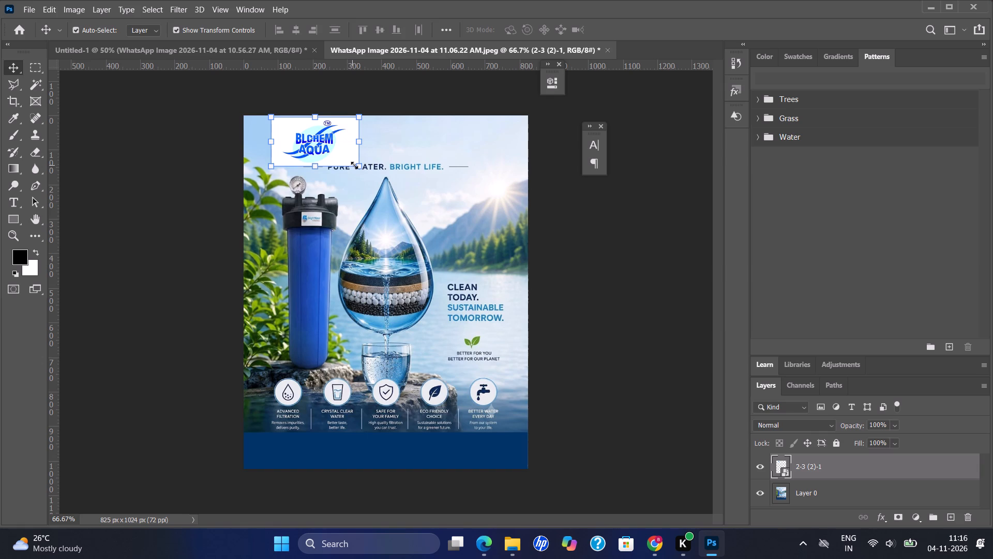
left_click_drag(356, 165, 328, 152)
left_click_drag(306, 139, 306, 147)
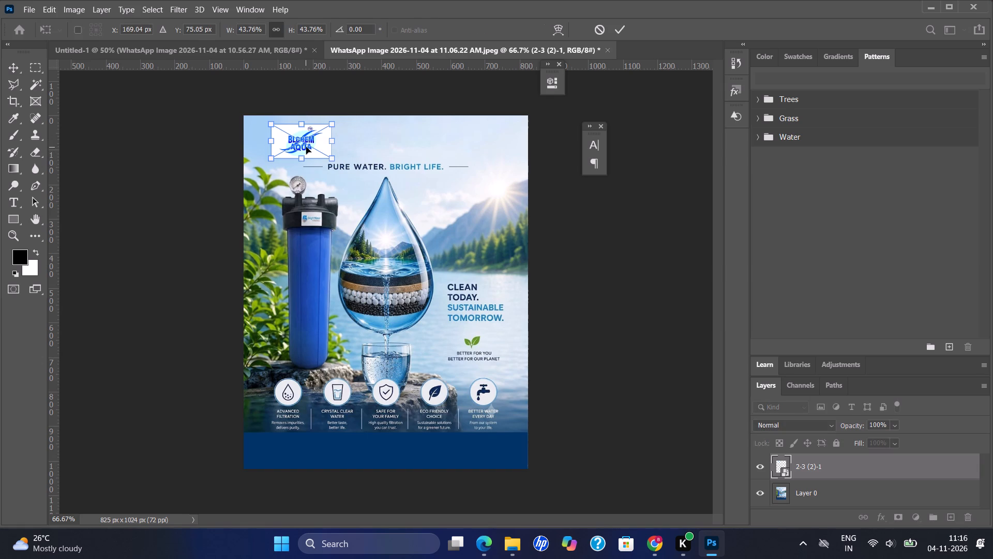
left_click(625, 30)
Rasterize the logo layer "2-3 (2)-1".
right_click(845, 471)
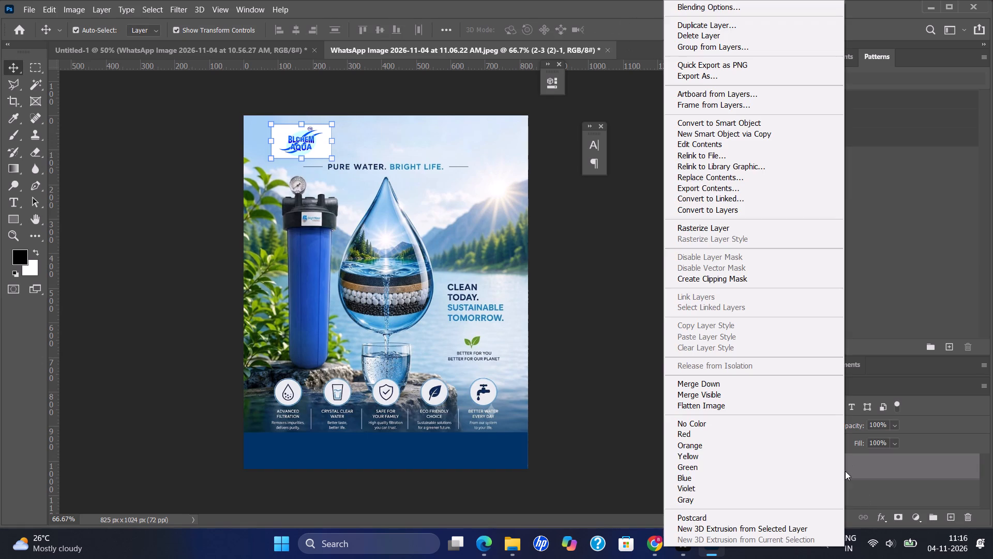
left_click(704, 229)
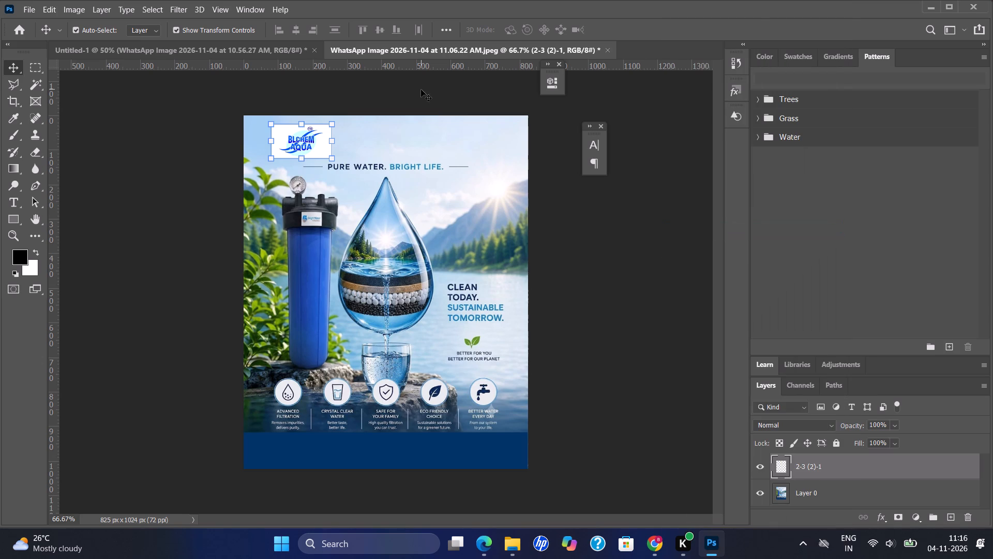
Remove the white background from the BLCHEM AQUA logo layer using the Remove Background quick action.
left_click(246, 3)
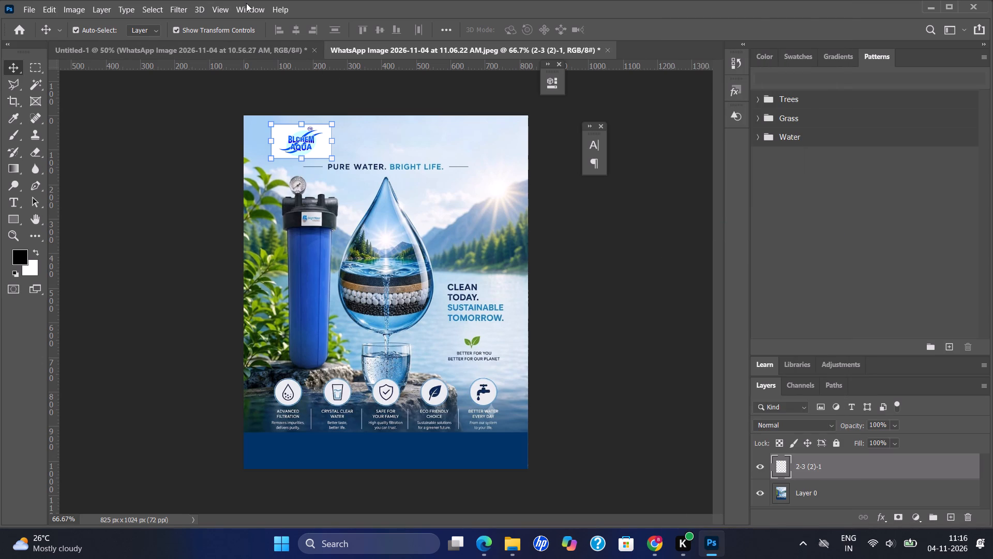
left_click(247, 6)
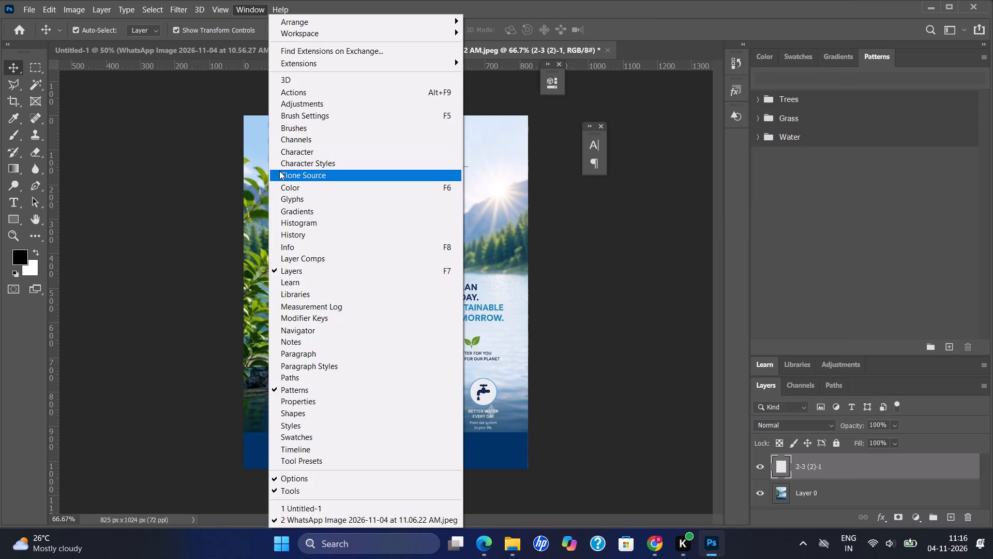
left_click(317, 400)
left_click(410, 261)
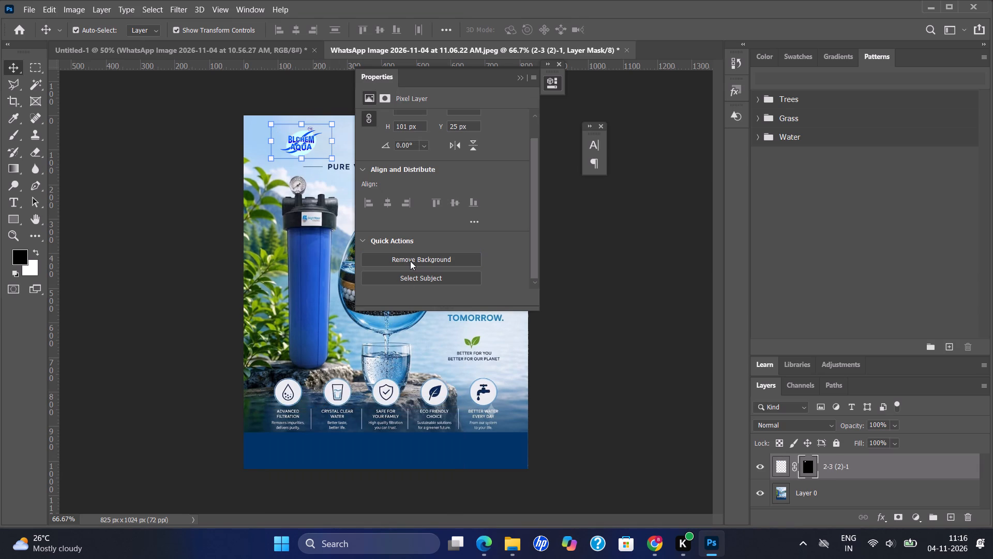
left_click(516, 77)
left_click(517, 77)
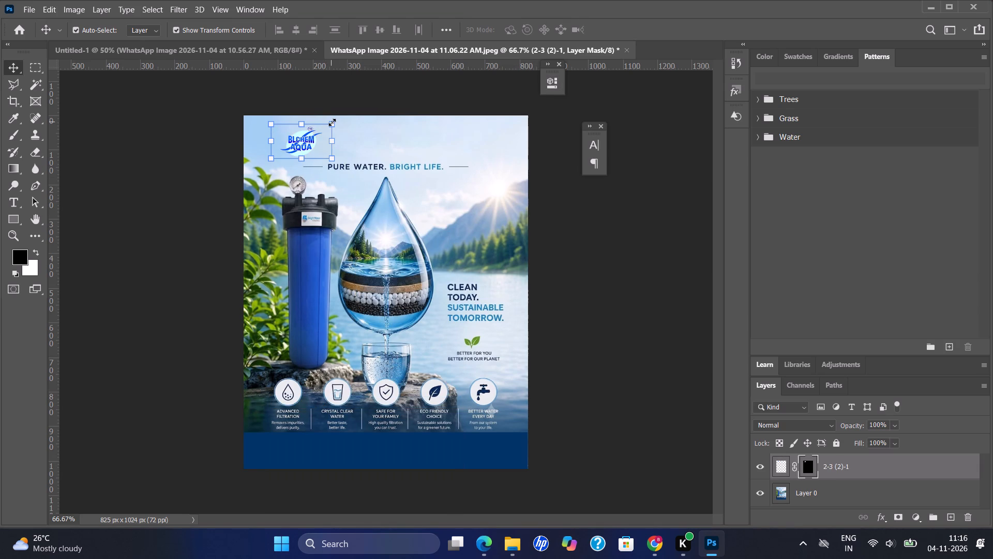
Scale the BLCHEM AQUA logo to 107.06% and position it in the sky above the headline's left end.
left_click_drag(332, 122, 336, 112)
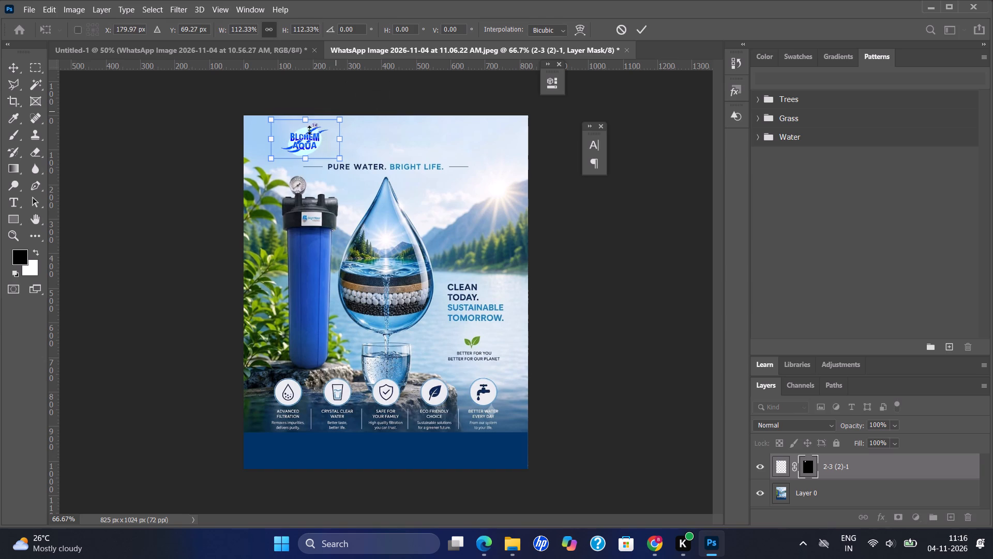
left_click_drag(306, 141, 310, 142)
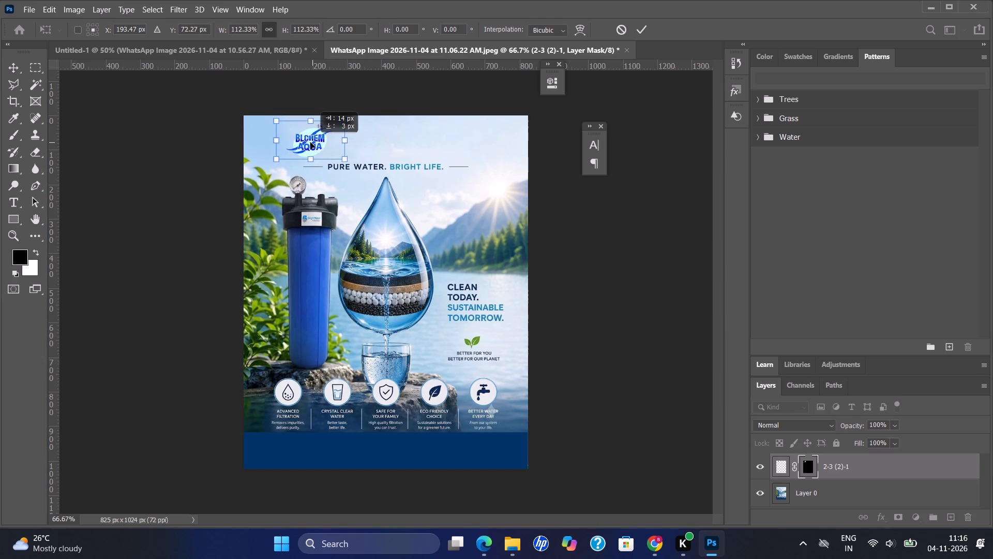
left_click_drag(310, 142, 314, 143)
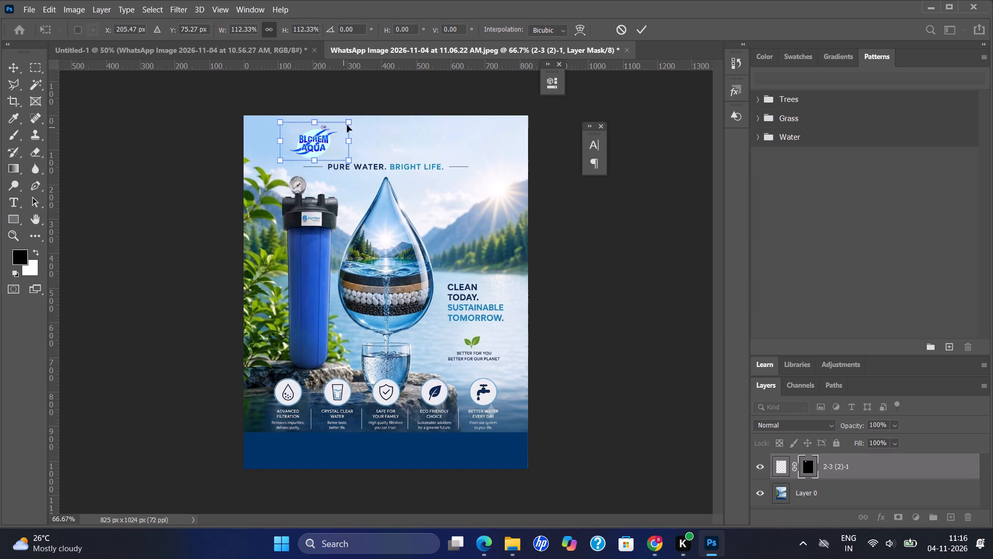
left_click(349, 121)
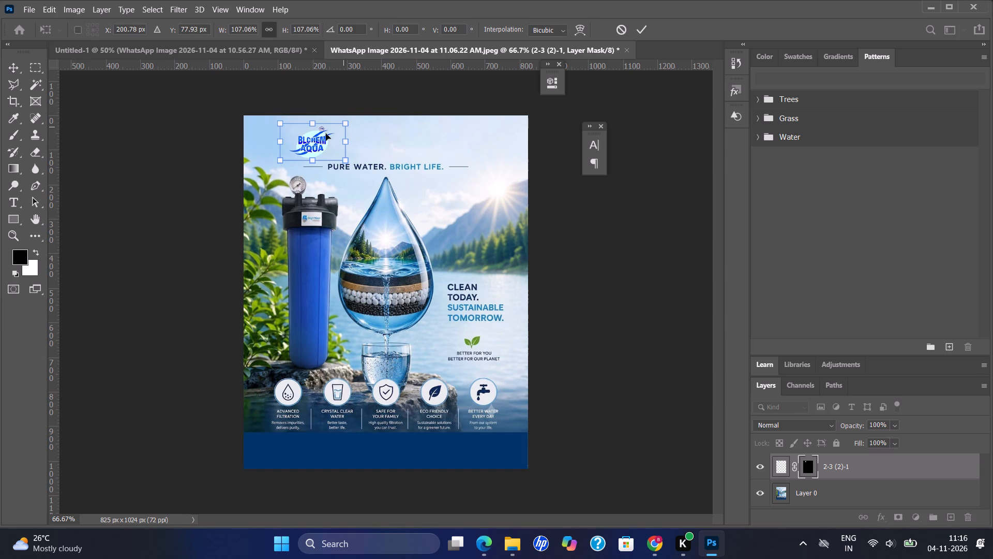
left_click(320, 145)
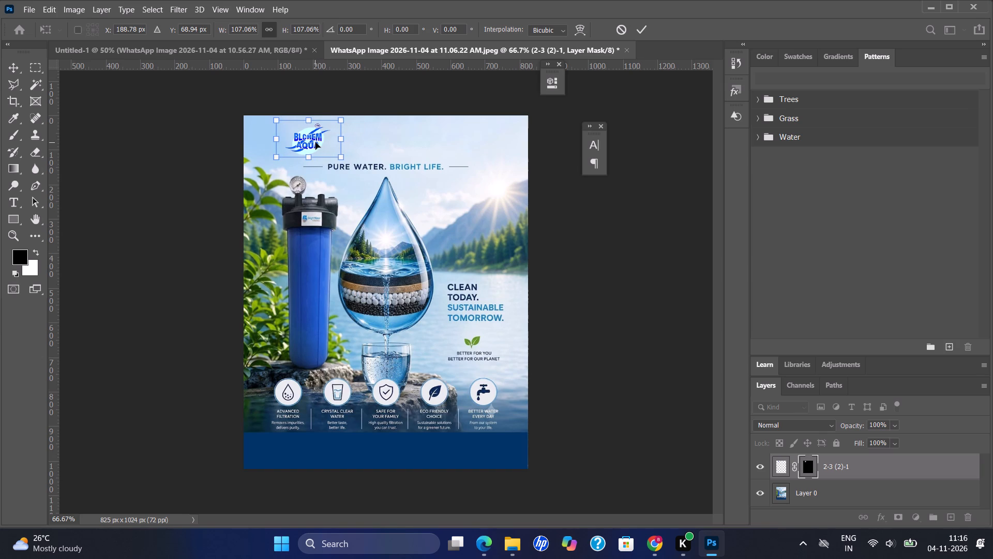
left_click(395, 131)
left_click(636, 35)
Marquee-select the "PURE WATER. BRIGHT LIFE." headline with its side lines, a strip about 520 by 34 px.
left_click(16, 199)
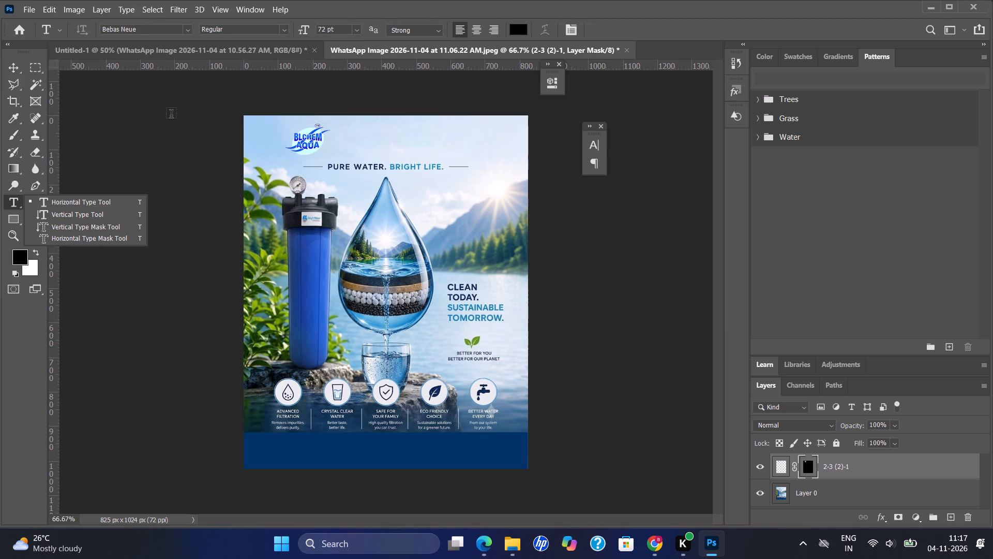
left_click(35, 64)
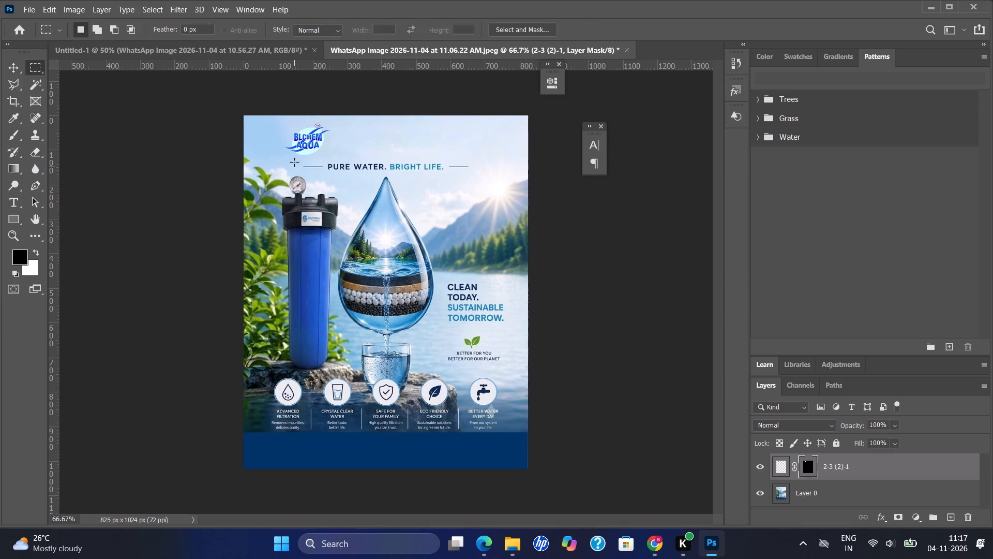
left_click_drag(294, 161, 473, 172)
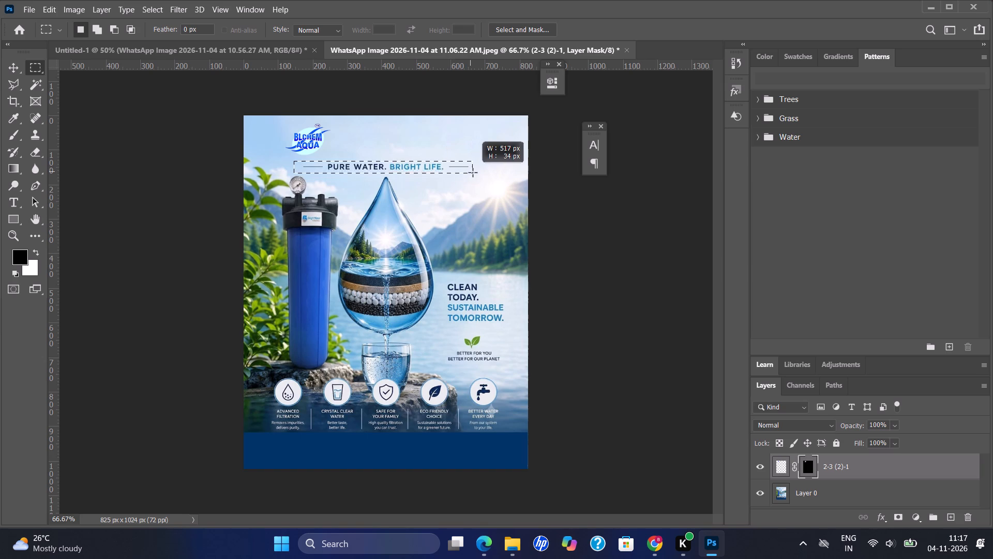
left_click_drag(473, 172, 475, 172)
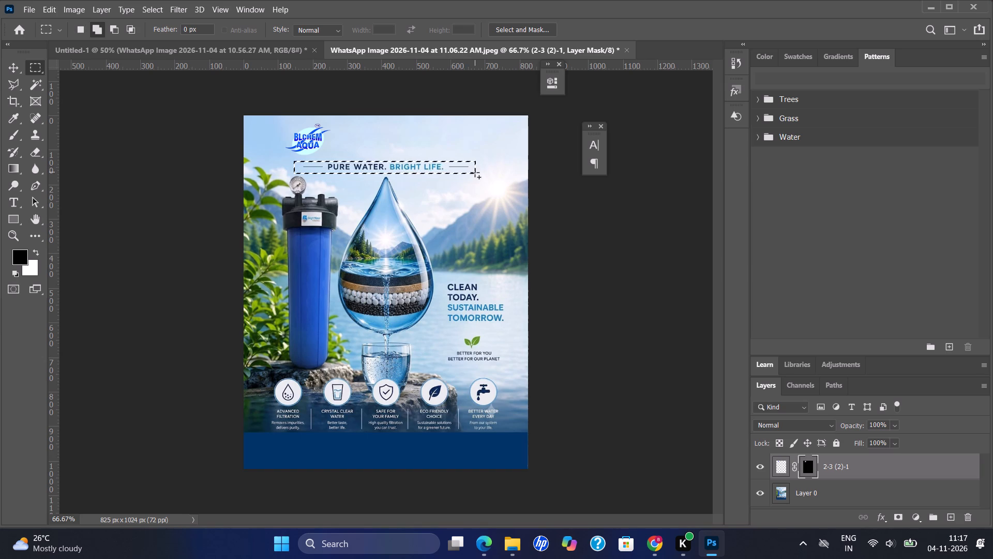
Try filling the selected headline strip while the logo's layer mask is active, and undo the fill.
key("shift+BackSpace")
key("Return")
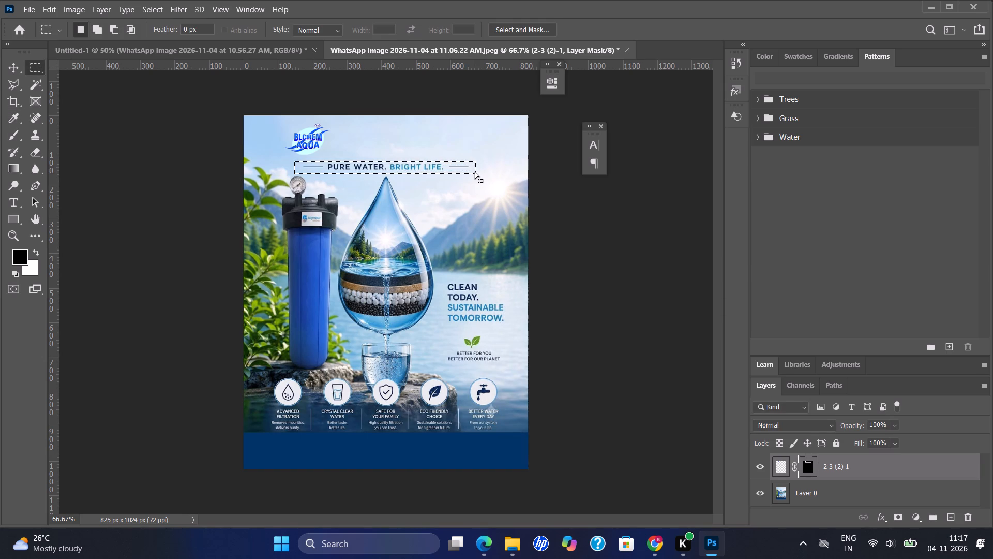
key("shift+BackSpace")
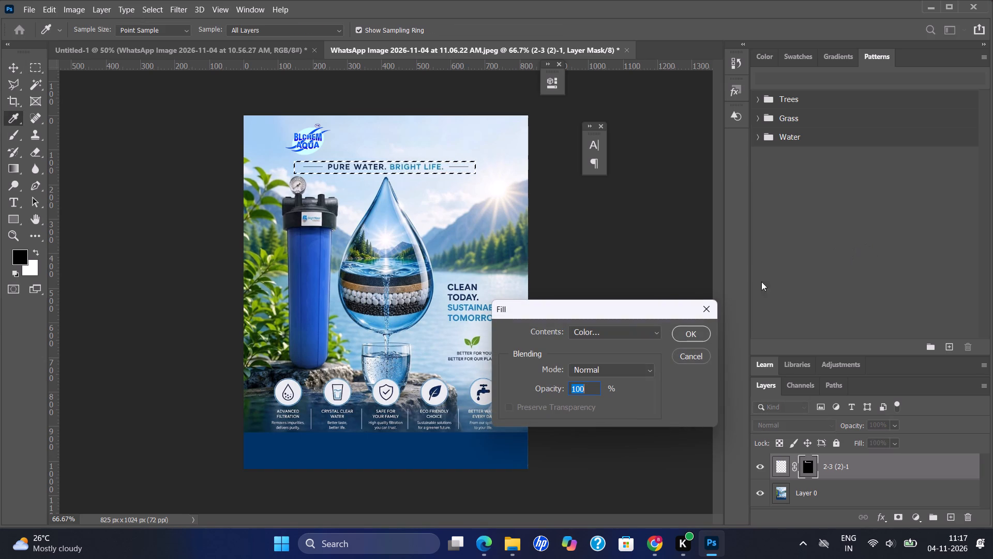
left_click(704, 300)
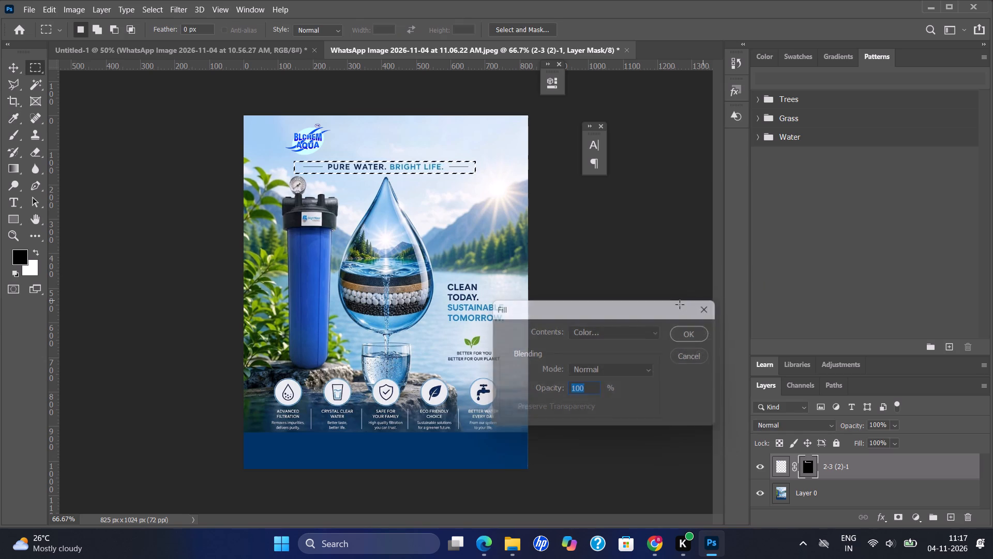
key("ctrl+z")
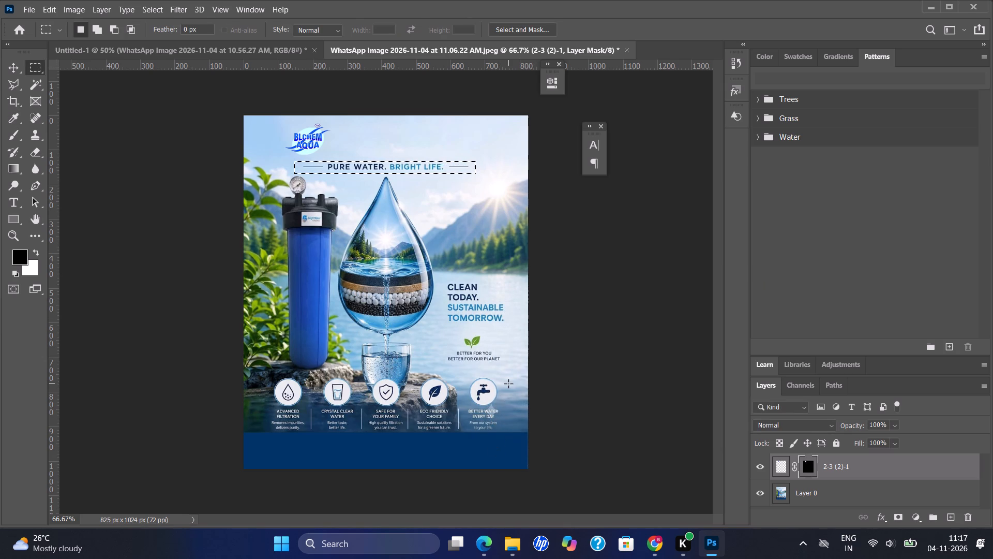
Make the poster image layer, Layer 0, active while keeping the headline selection.
key("v")
left_click(508, 344)
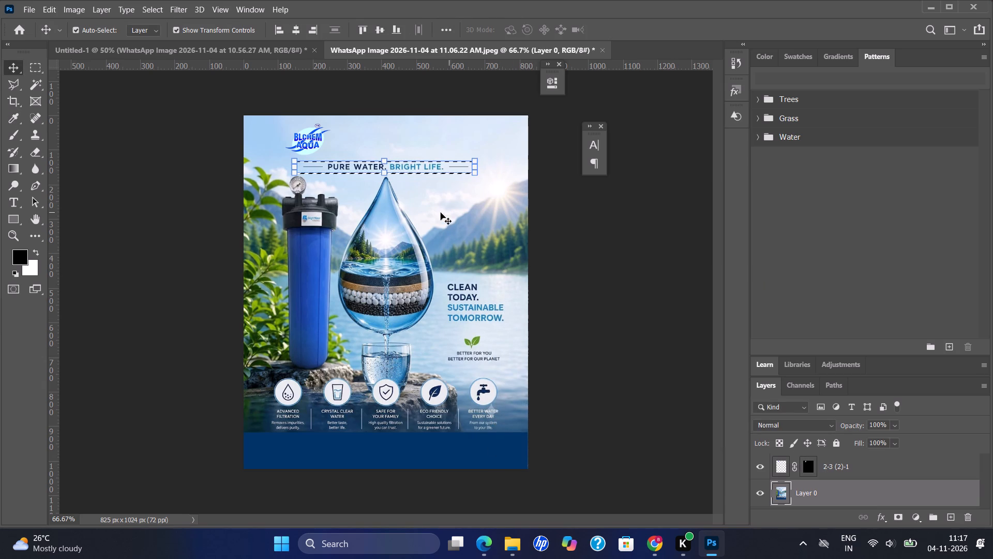
left_click(459, 212)
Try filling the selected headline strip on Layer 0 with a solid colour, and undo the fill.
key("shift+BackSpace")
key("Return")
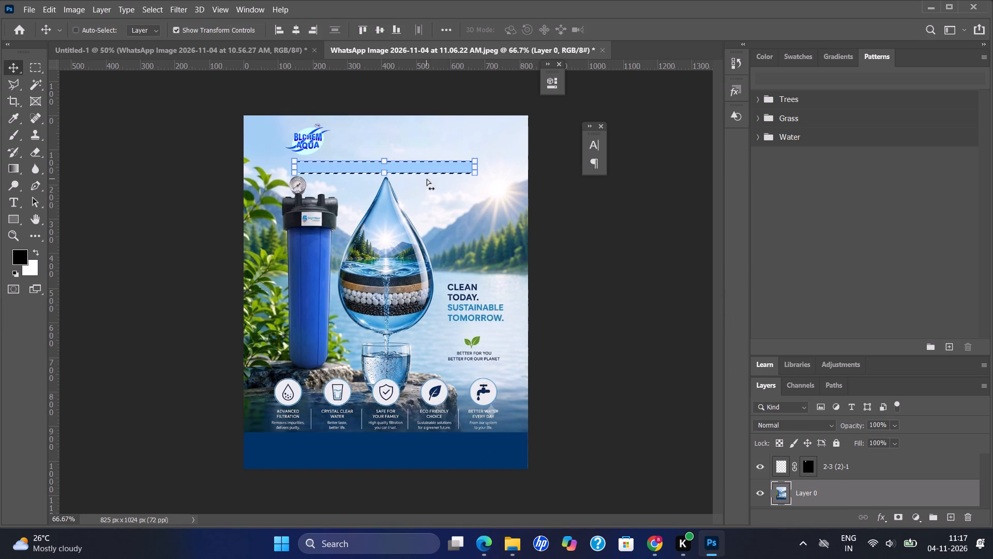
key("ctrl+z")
Remove the headline from Layer 0 with a Content-Aware fill of the selected strip and clear the selection.
key("shift+BackSpace")
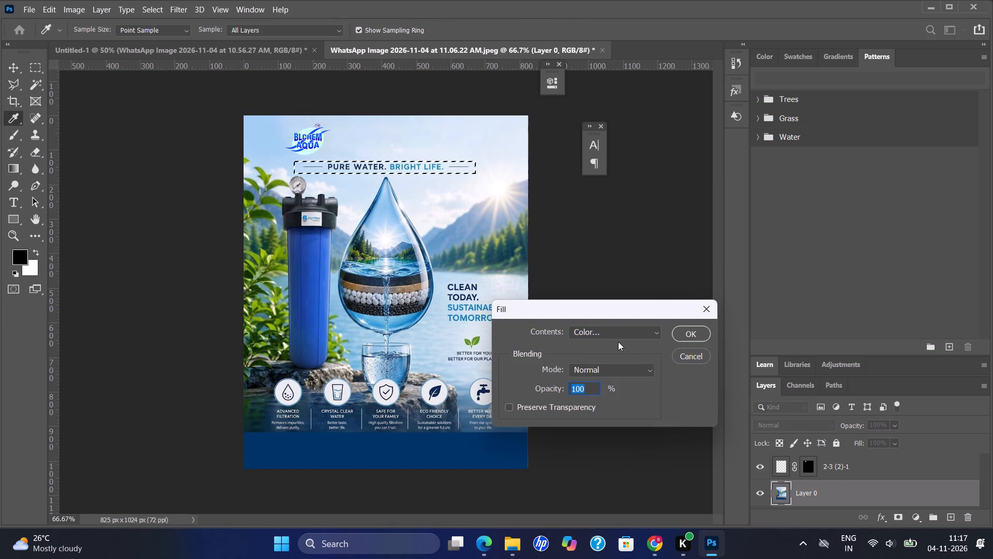
left_click(596, 333)
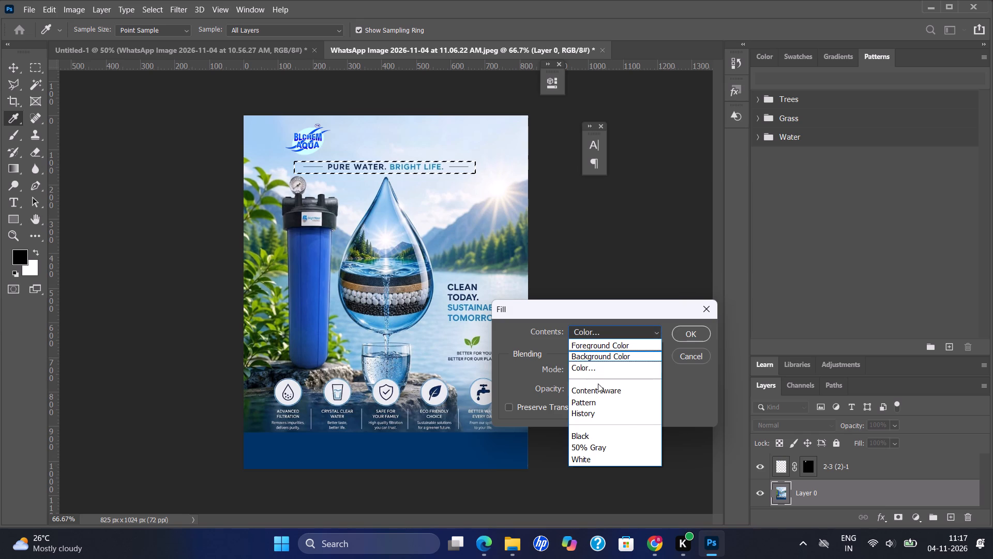
left_click(598, 392)
left_click(684, 334)
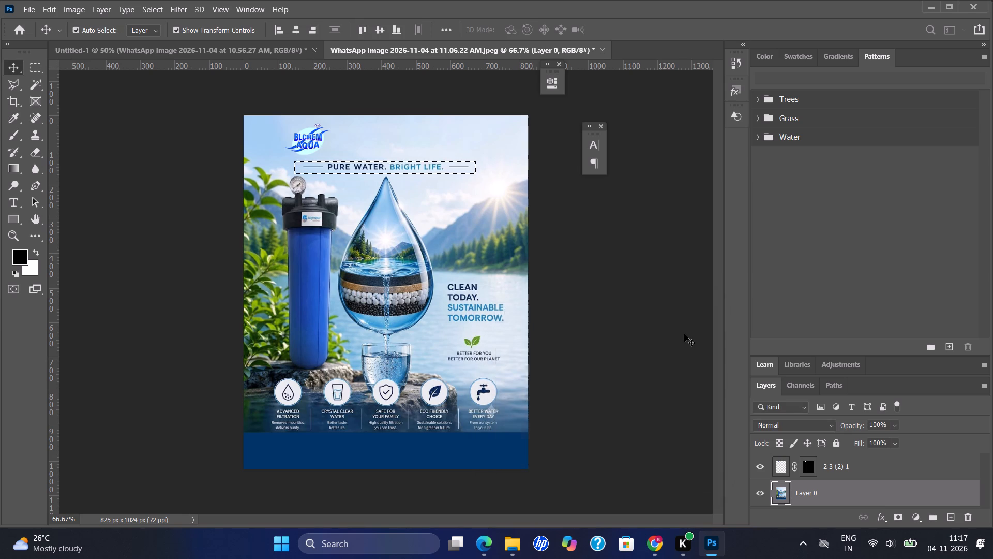
key("ctrl+d")
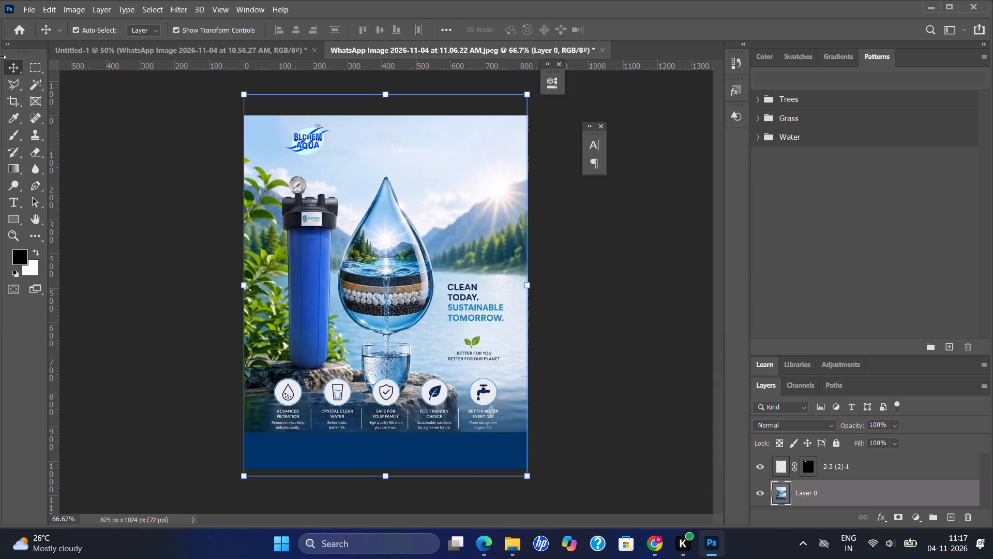
Enlarge the BLCHEM AQUA logo to 136.17% and place it in the sky above the filter housing, centred near X 175, Y 91 px.
left_click(13, 77)
left_click(13, 67)
left_click(311, 146)
left_click_drag(312, 141, 312, 143)
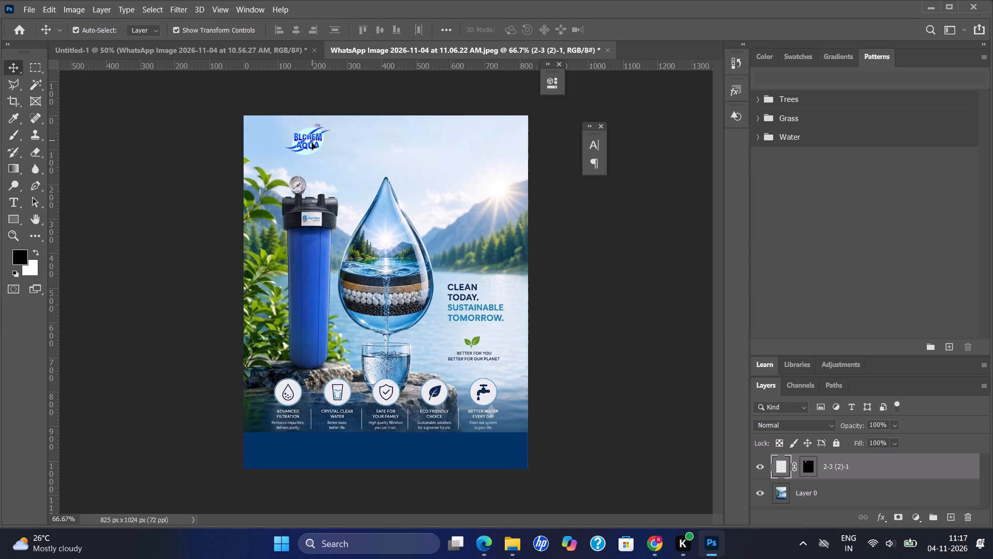
left_click_drag(312, 143, 303, 150)
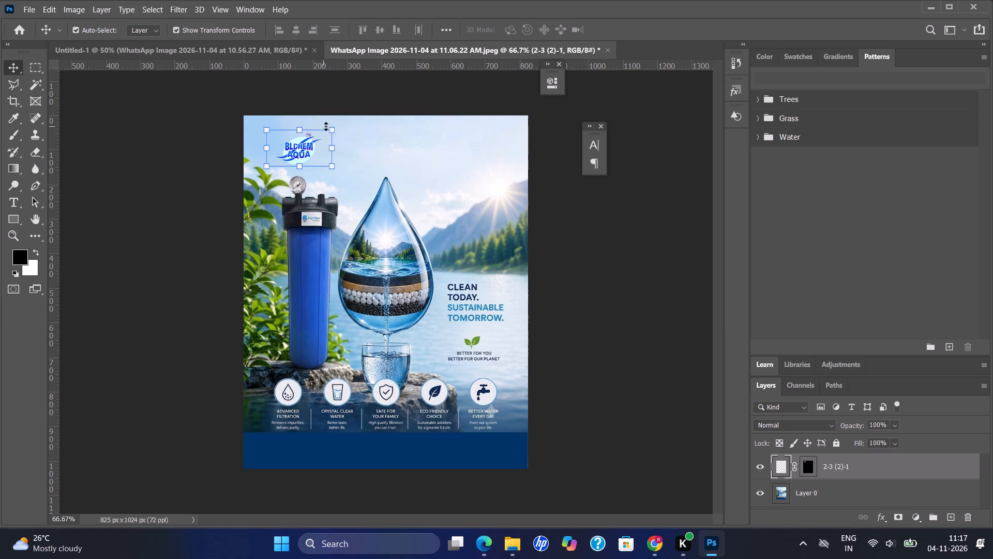
left_click_drag(331, 127, 352, 109)
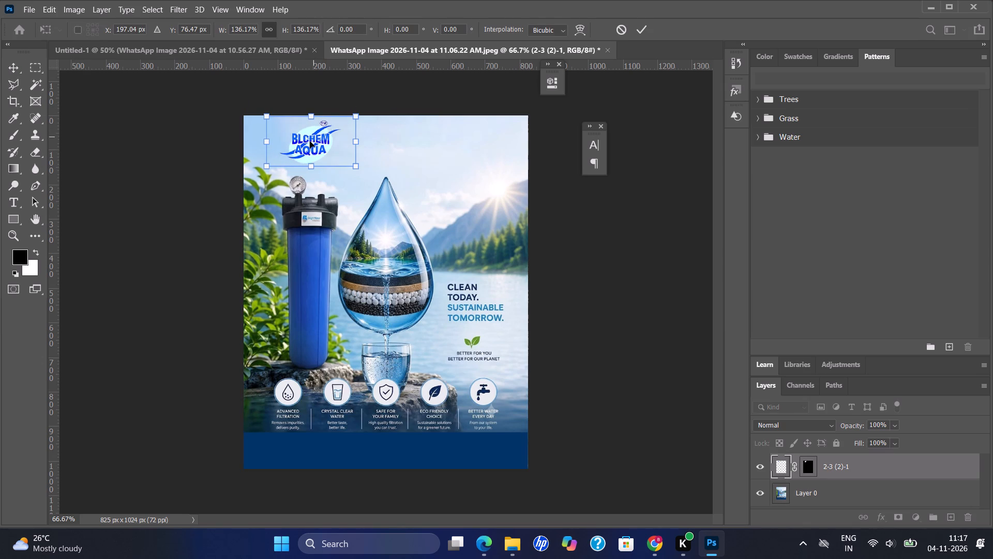
left_click_drag(309, 142, 303, 149)
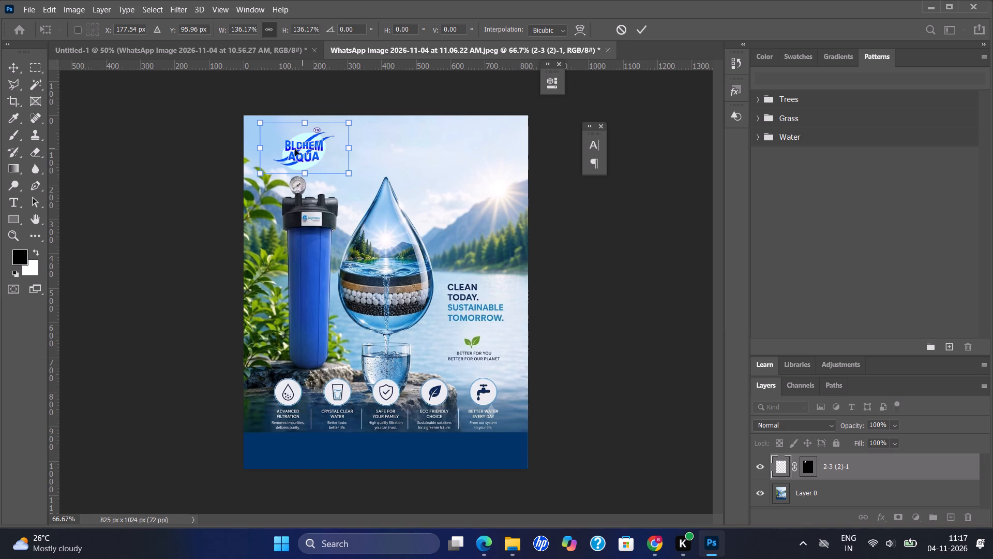
left_click(235, 160)
left_click(305, 151)
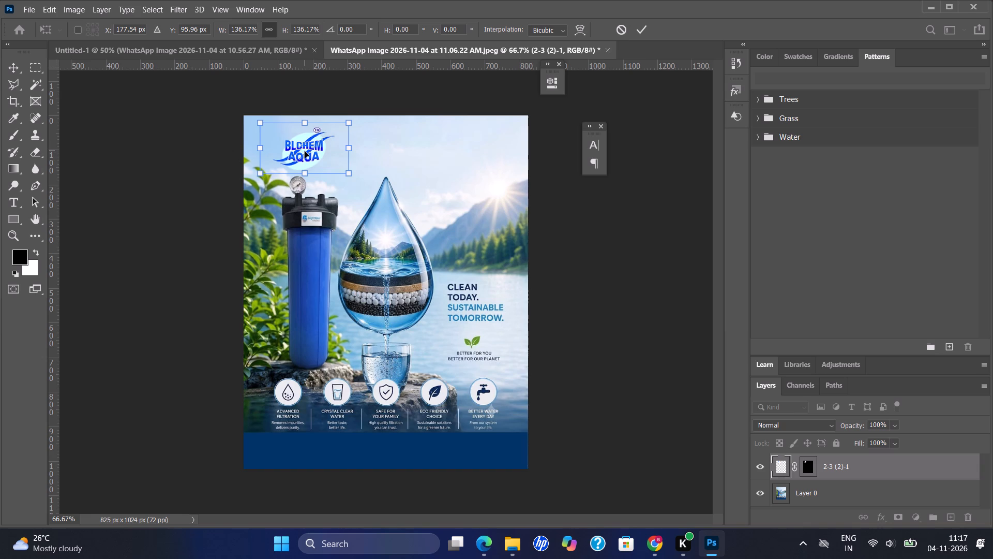
left_click(313, 148)
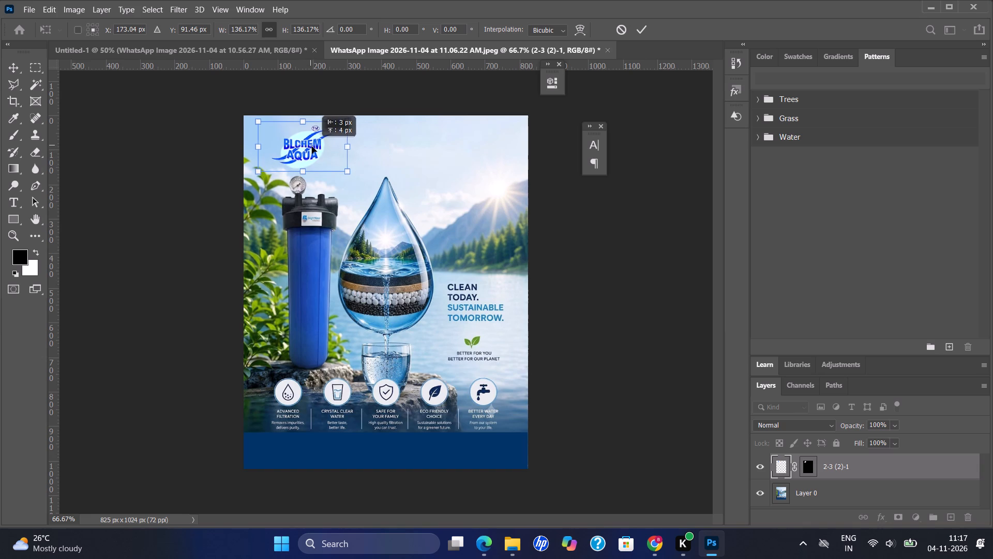
left_click(312, 146)
left_click(643, 22)
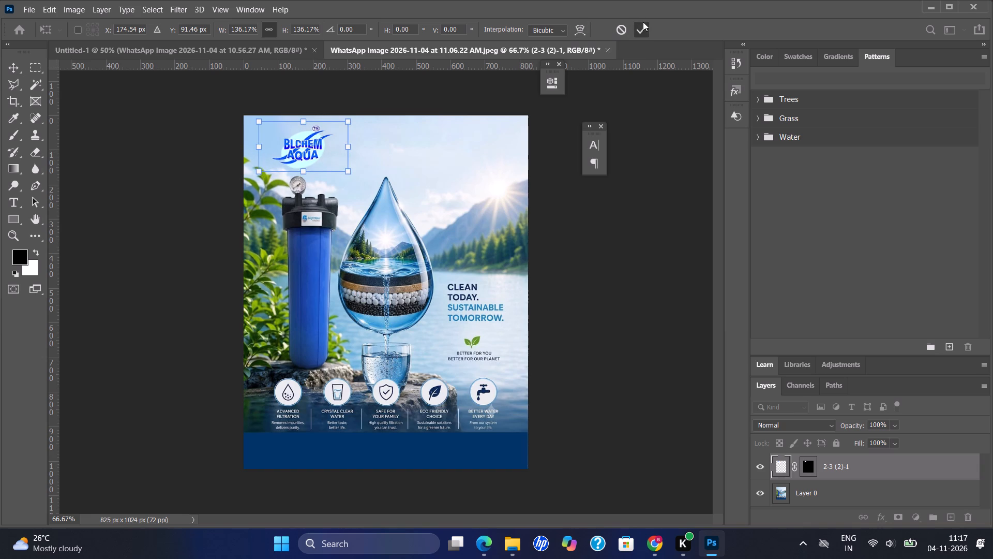
left_click(643, 22)
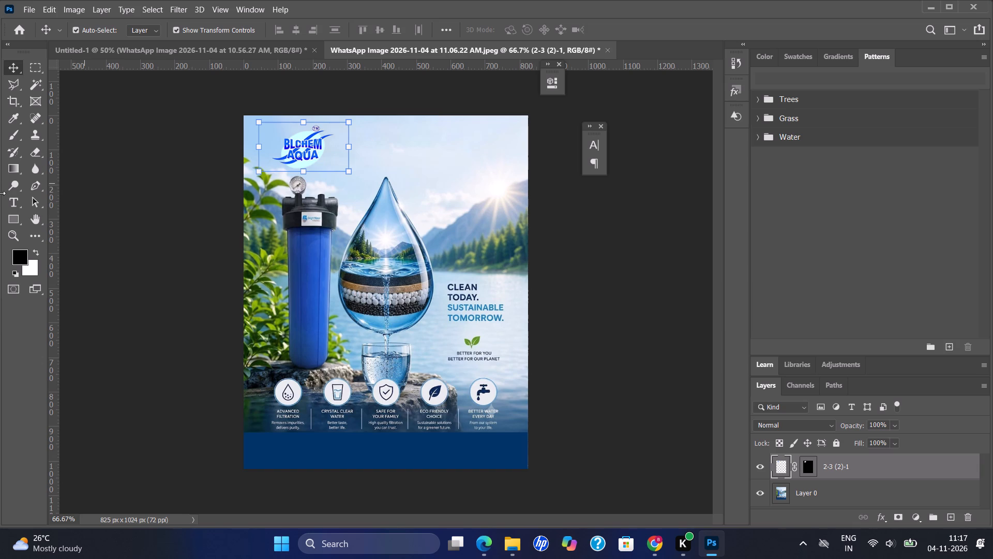
Add the text "BLCHEM INDUSTRIES" in 72 pt Bebas Neue Regular, black, in the sky beside the logo.
left_click(13, 205)
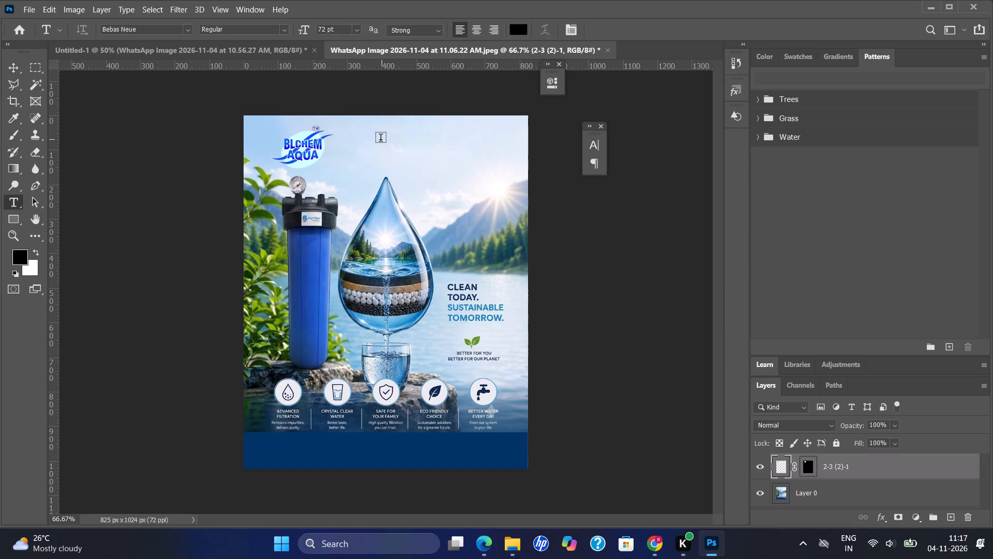
left_click(381, 139)
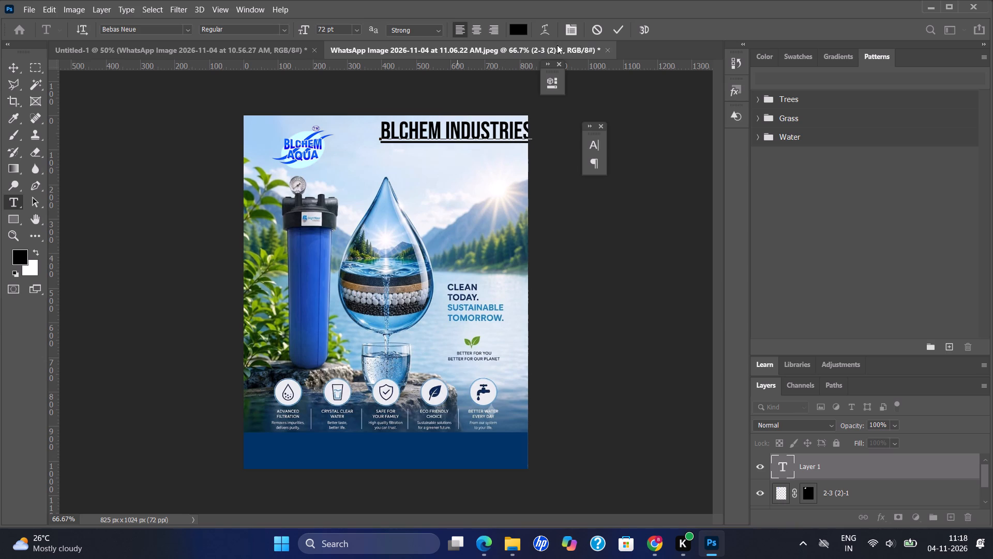
left_click(623, 27)
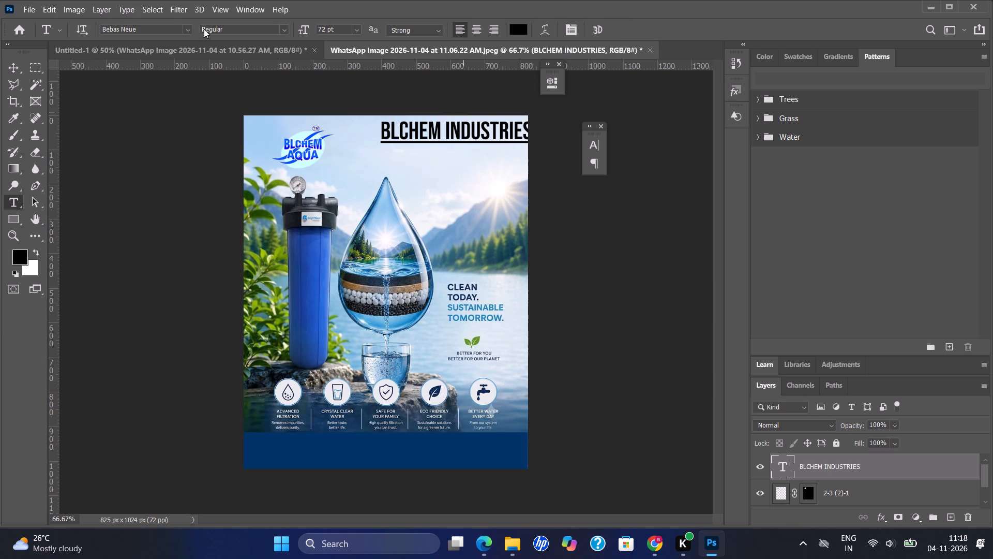
Move the BLCHEM INDUSTRIES text closer to the logo and slightly down so it fits entirely inside the poster.
left_click_drag(12, 70, 416, 131)
left_click_drag(416, 131, 393, 140)
Reduce the BLCHEM INDUSTRIES title to 48 pt and shift it slightly closer to the logo.
triple_click(393, 140)
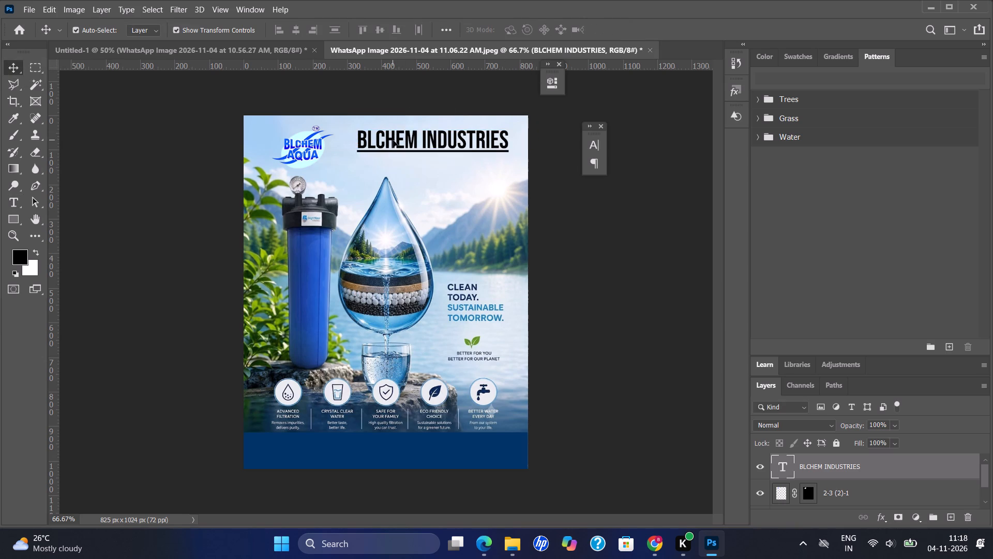
left_click(357, 29)
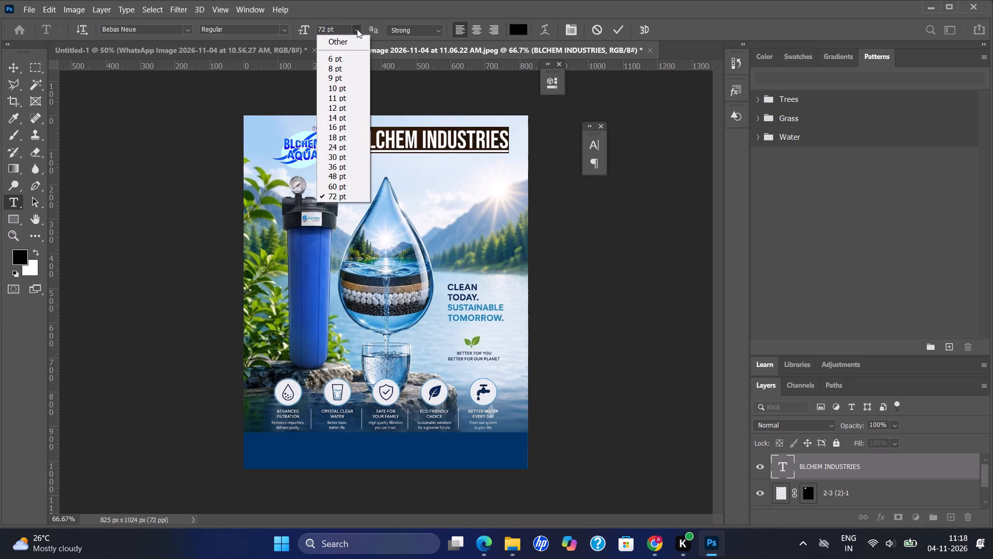
left_click(340, 179)
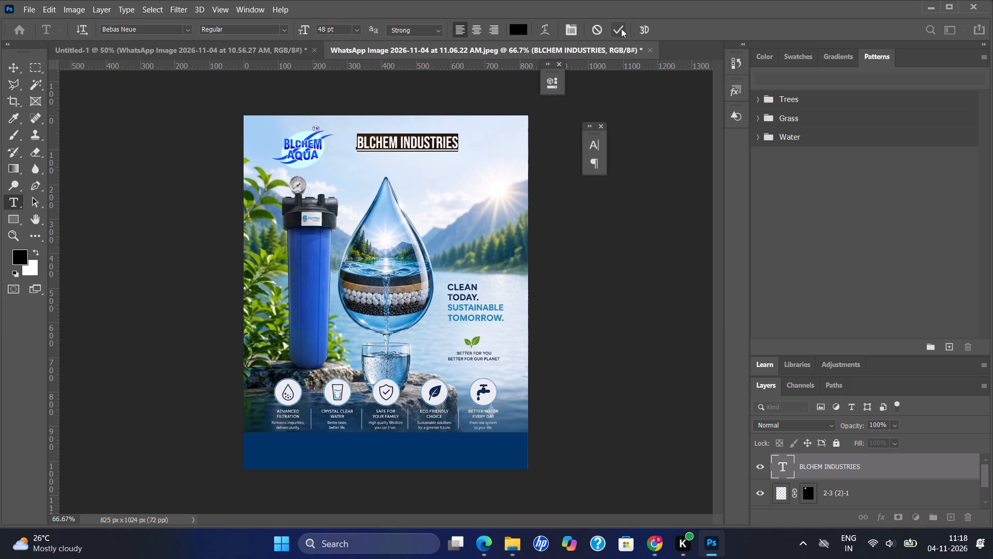
left_click(620, 28)
left_click_drag(426, 141, 420, 142)
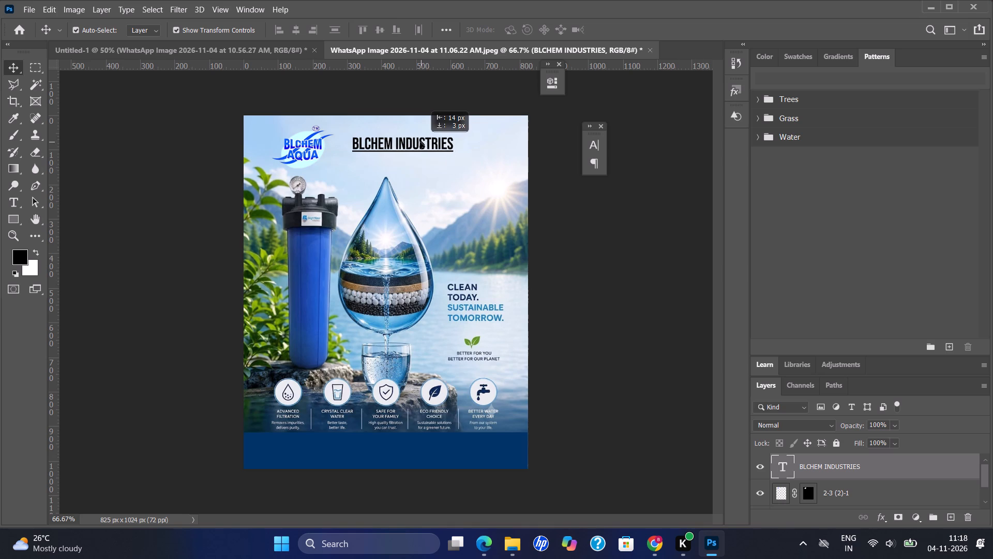
left_click_drag(420, 142, 420, 141)
Recolour the BLCHEM INDUSTRIES title to blue #333399, sampled from the filter housing.
double_click(420, 141)
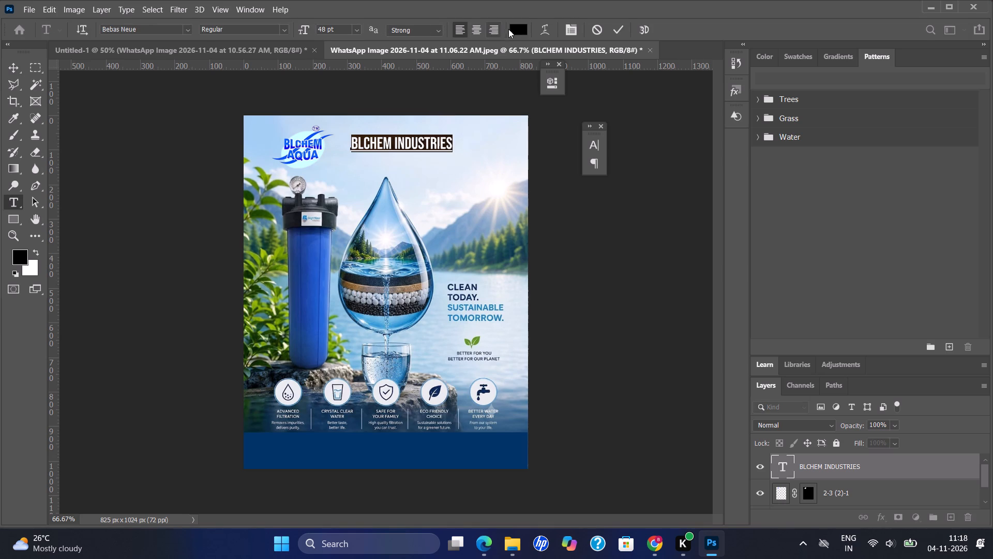
left_click(515, 29)
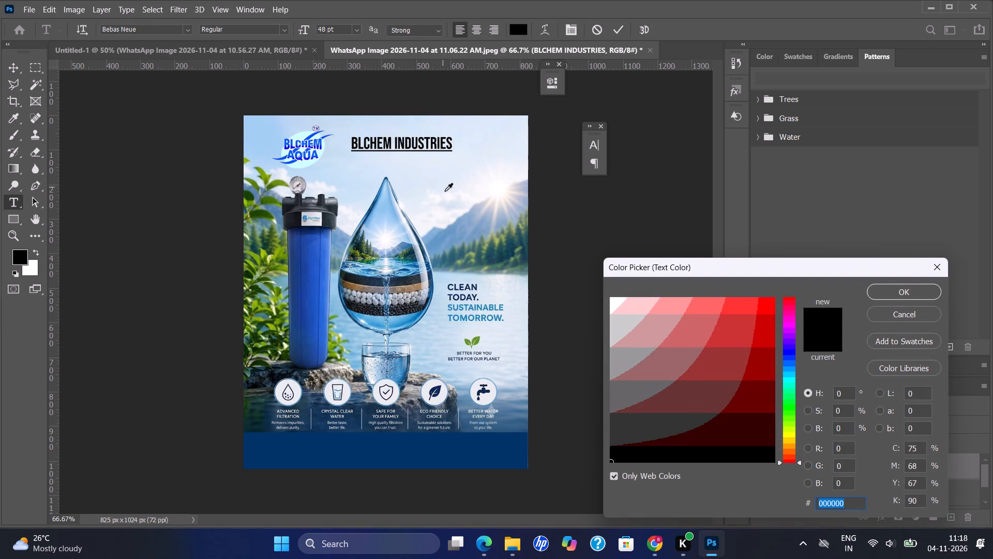
left_click(445, 191)
left_click(320, 266)
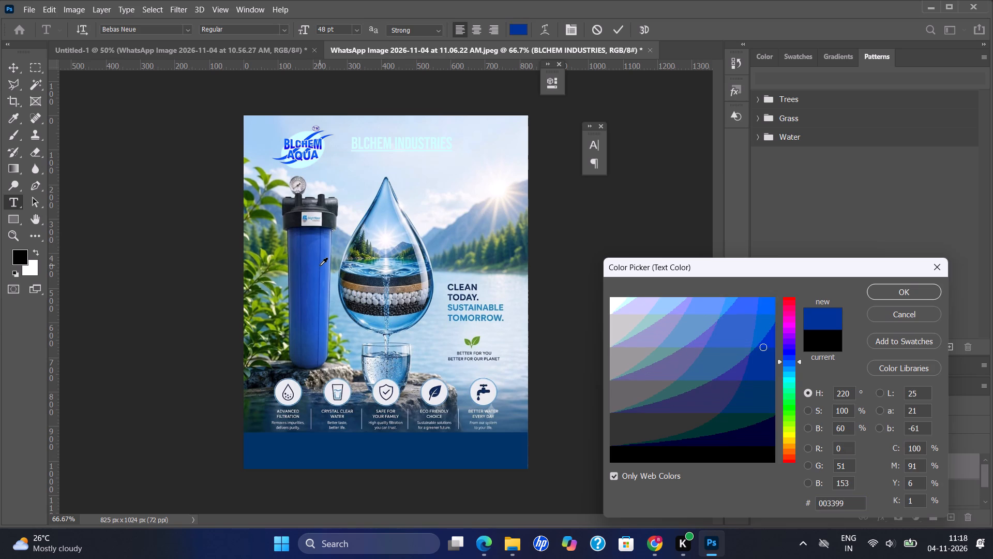
left_click(307, 276)
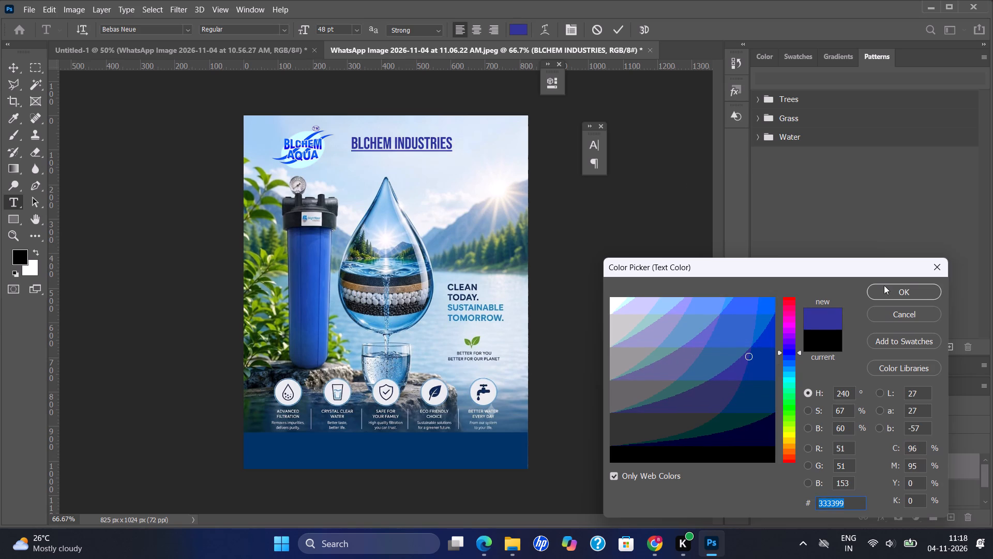
left_click(889, 289)
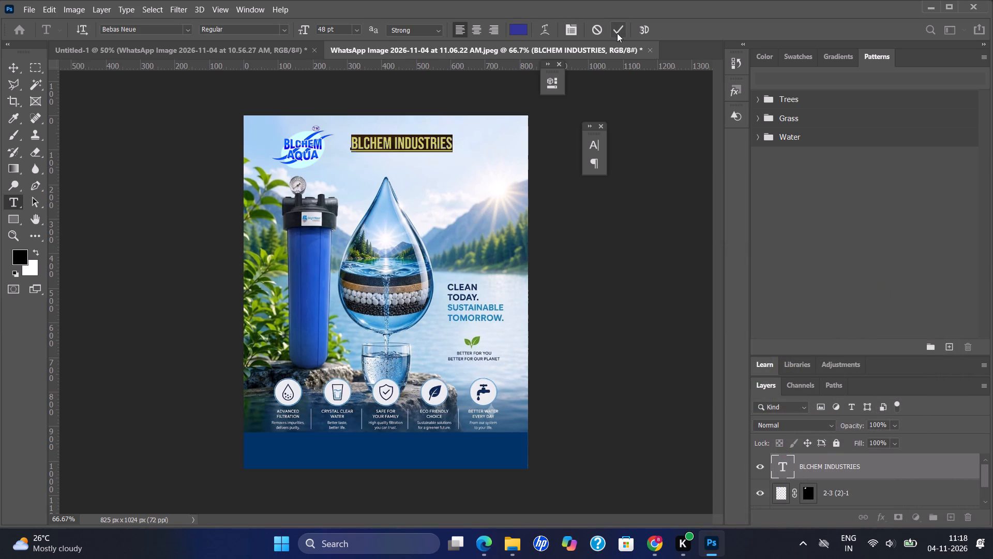
left_click(617, 33)
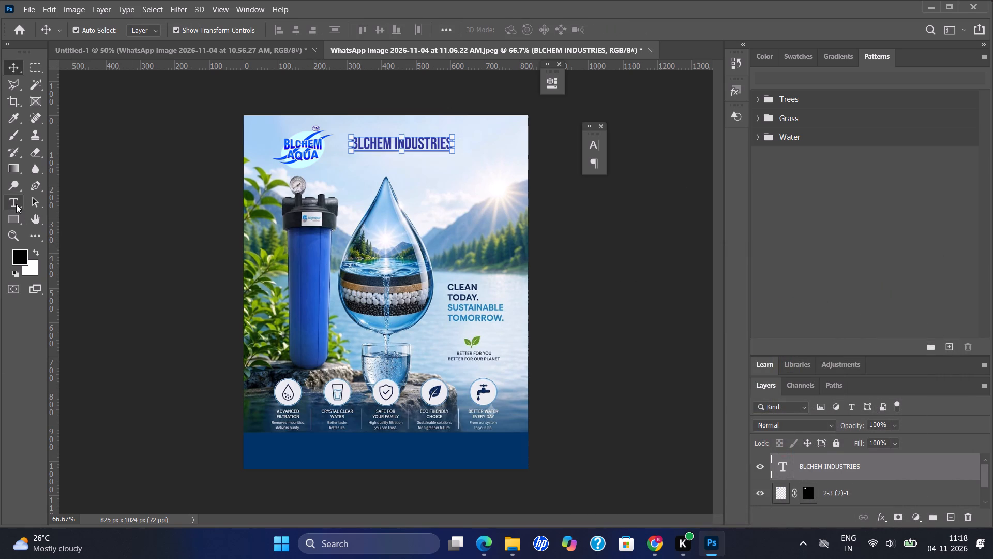
Add the tagline "Water & WasteWater Treatment Solution" as a new text layer directly below the BLCHEM INDUSTRIES title.
left_click(16, 204)
left_click(351, 164)
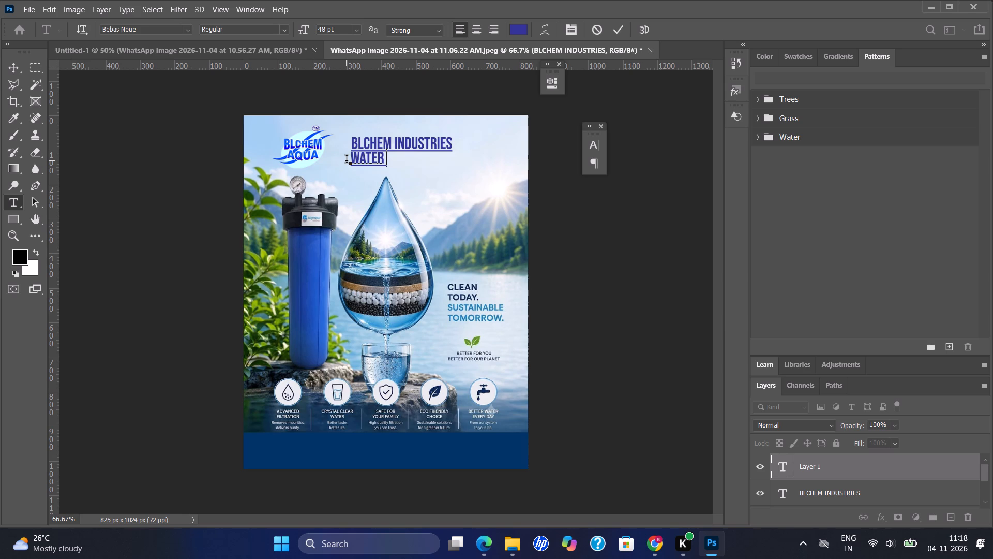
type("&")
key("space")
key("w")
type("aste")
key("w")
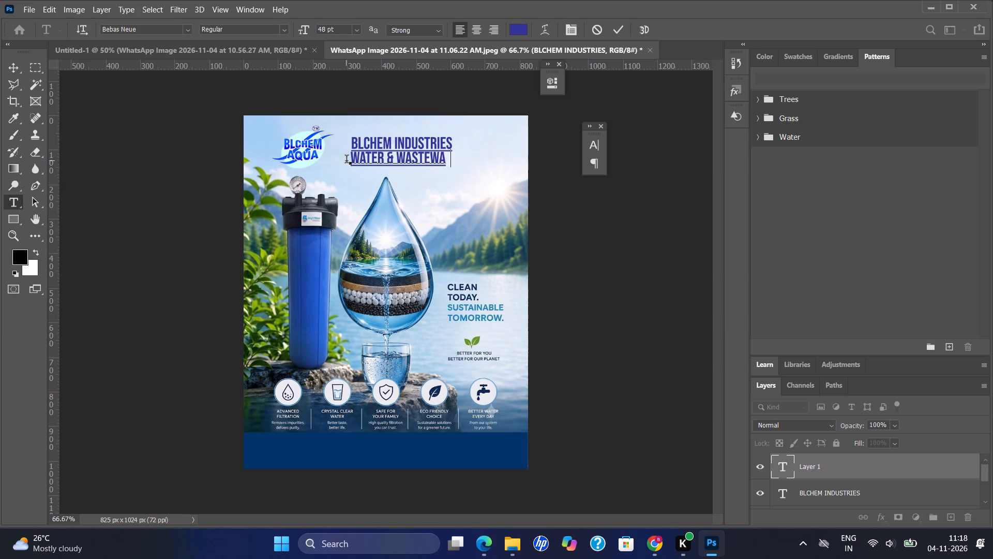
key("t")
type("reatmn")
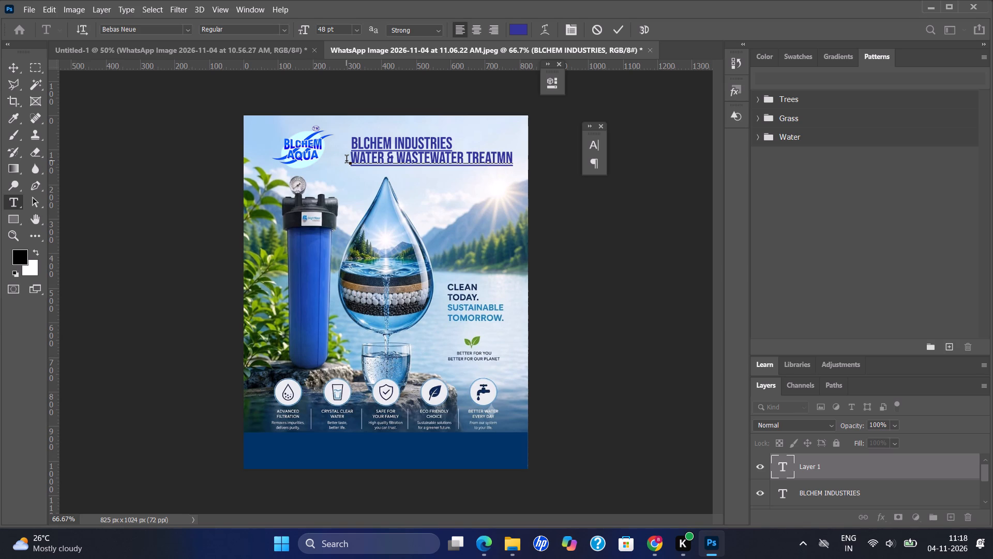
key("BackSpace")
type("ent")
key("space")
key("s")
left_click(621, 22)
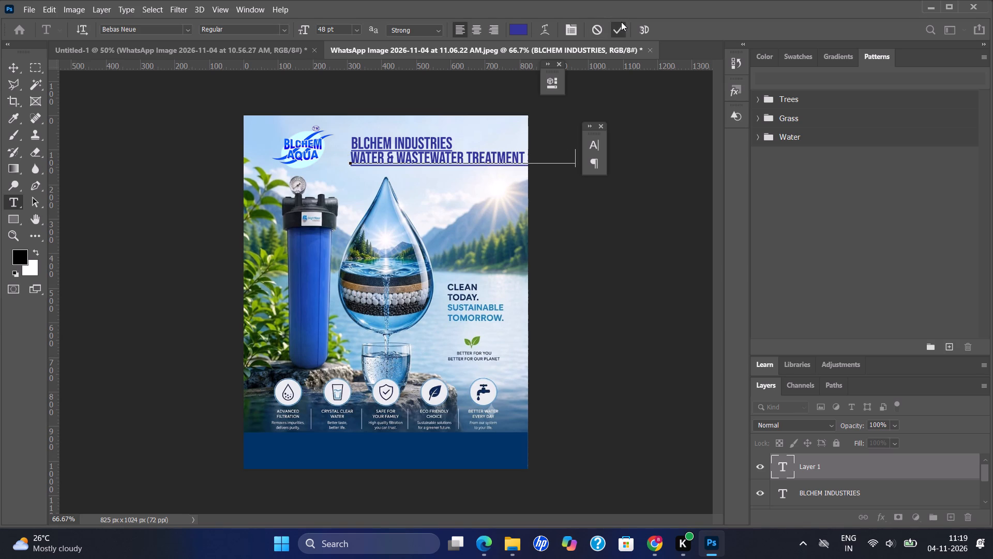
Remove the tagline's underline and format it in Montserrat SemiBold Italic at 18 pt.
triple_click(498, 164)
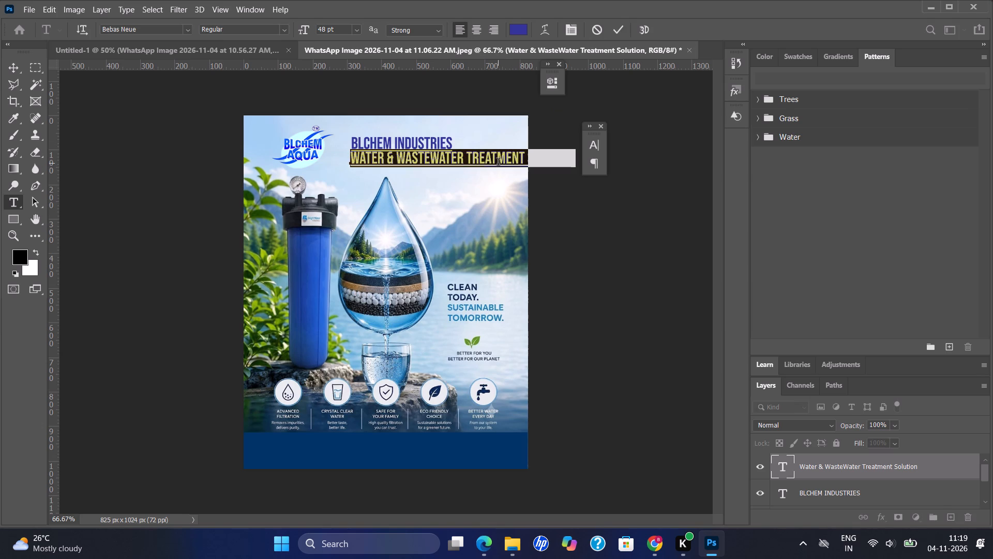
key("ctrl+t")
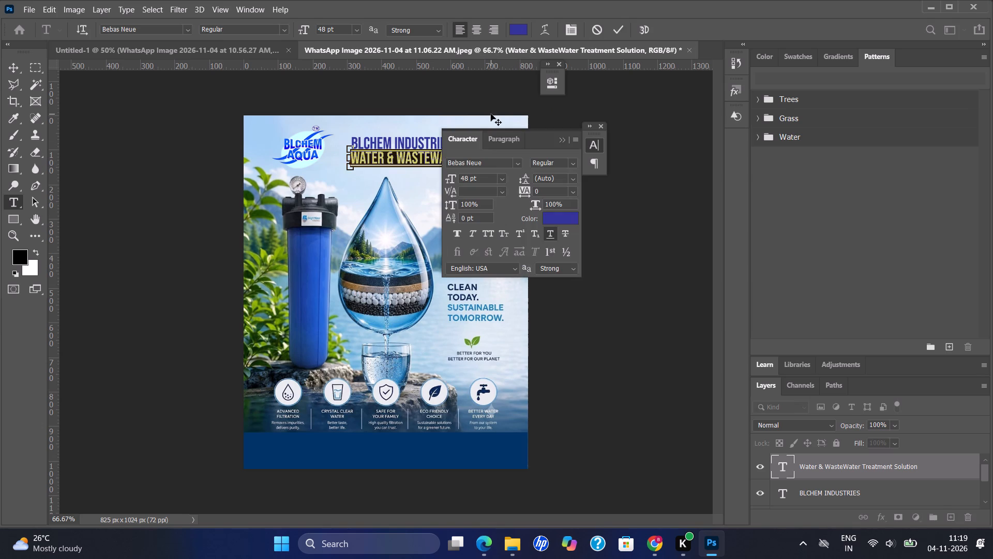
left_click(547, 236)
left_click(561, 138)
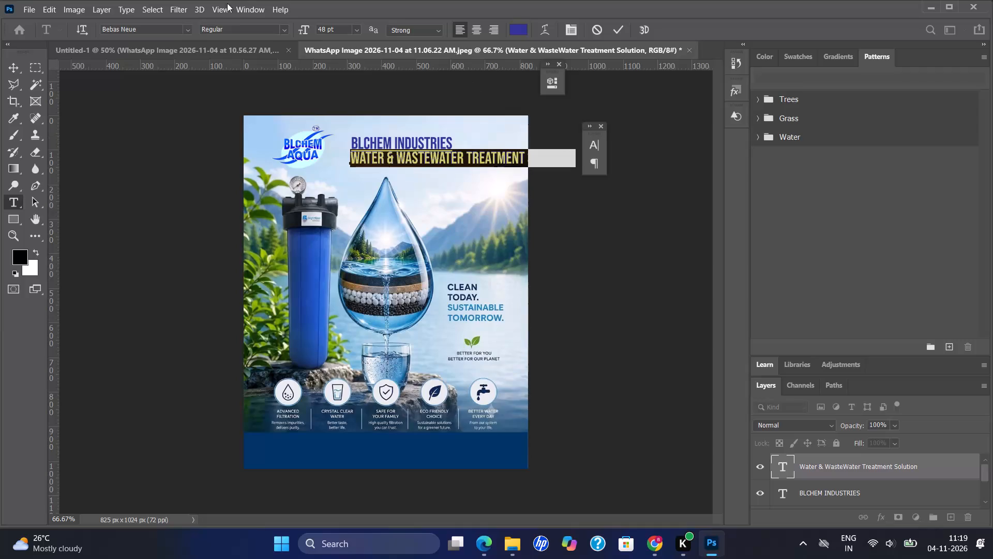
left_click(188, 26)
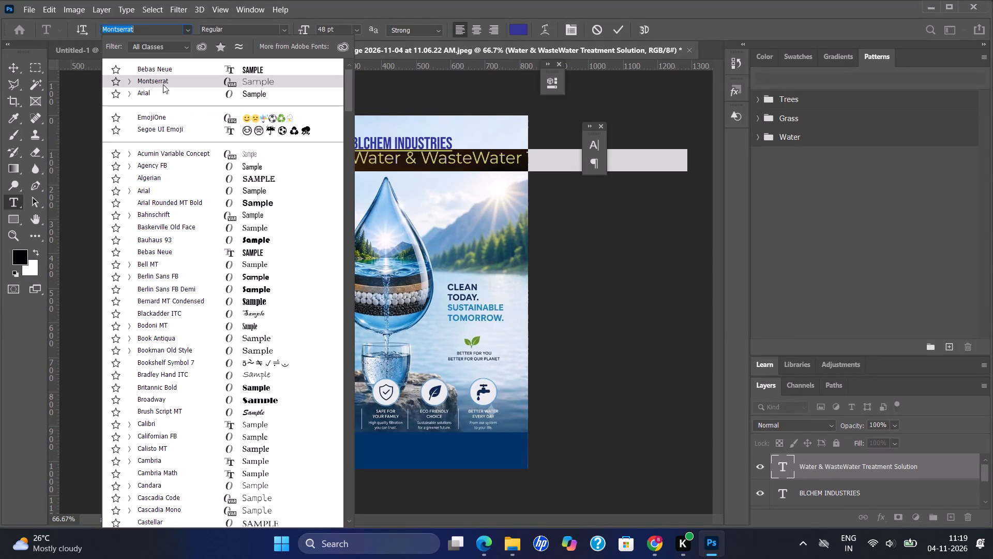
left_click(163, 84)
left_click(280, 31)
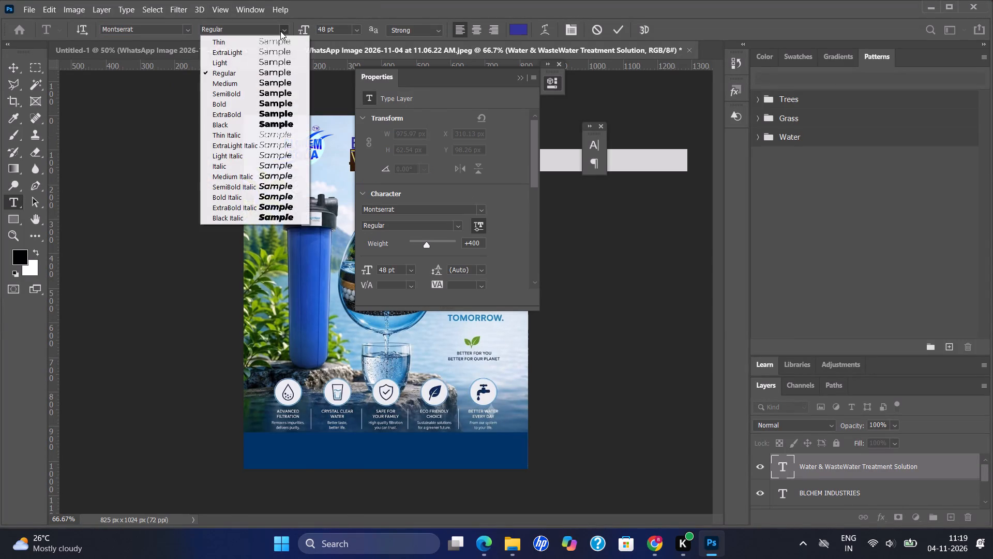
left_click(239, 186)
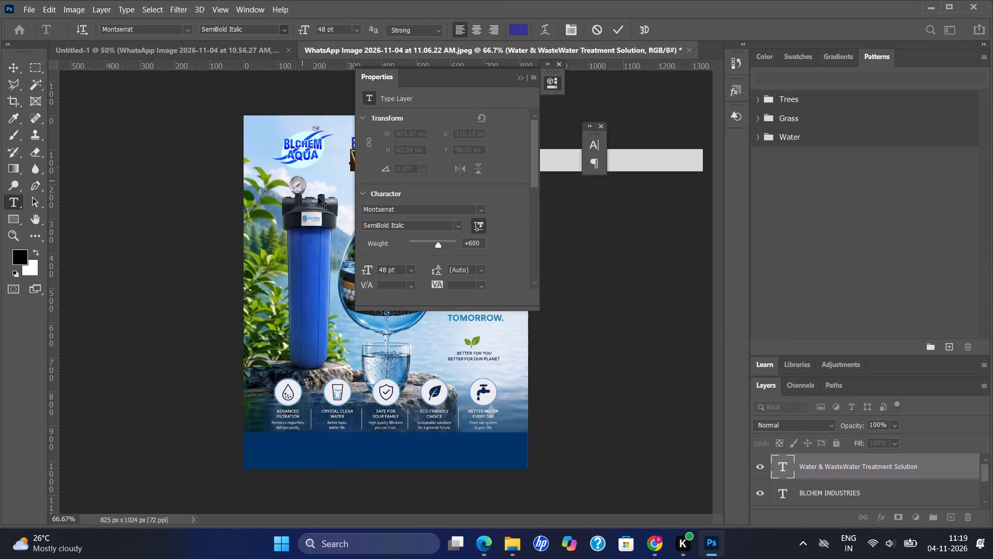
left_click(524, 80)
left_click(360, 32)
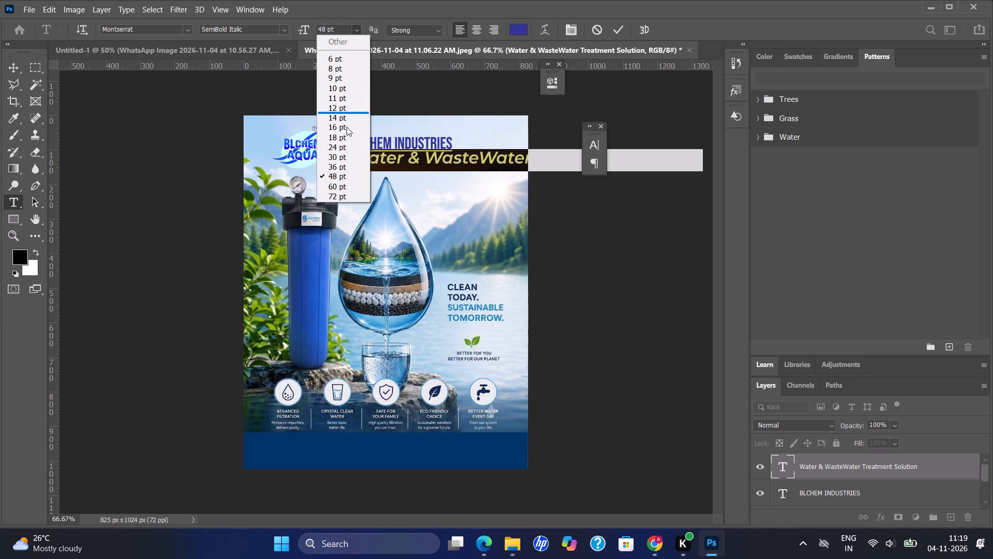
left_click(344, 133)
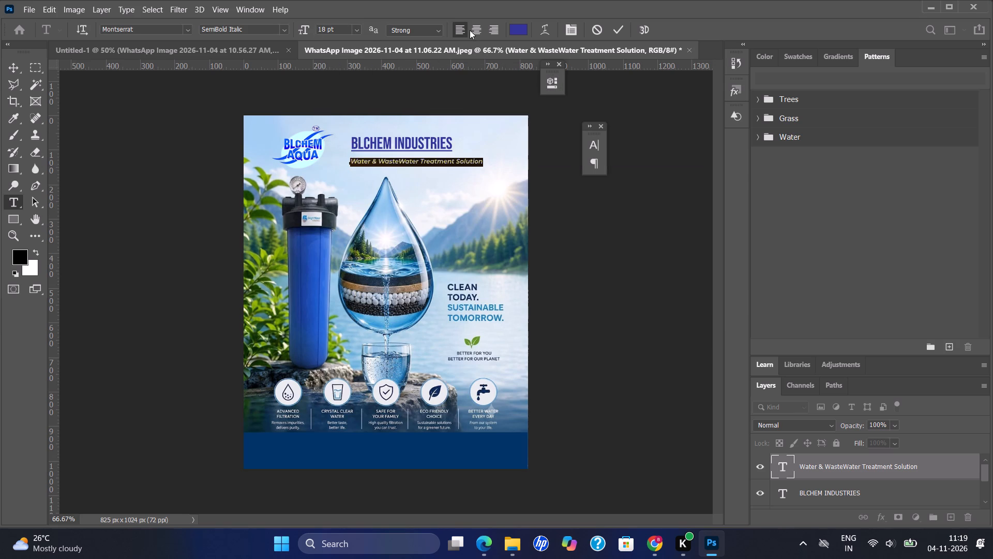
left_click(617, 32)
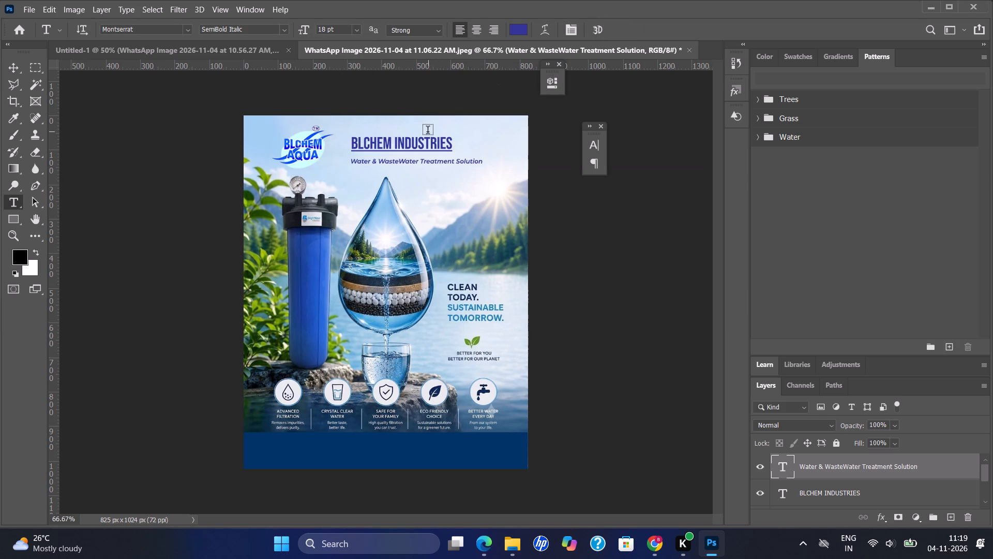
Nudge the tagline up so it sits just beneath the BLCHEM INDUSTRIES title's underline.
key("Up")
key("Up")
key("Up")
key("Up")
key("Up")
key("Up")
key("Up")
key("Up")
key("Up")
key("Up")
key("Up")
key("Up")
key("Up")
key("Up")
key("Up")
key("Up")
key("Up")
key("Up")
key("Up")
key("Up")
key("Up")
left_click(17, 71)
key("Up")
key("Up")
key("Up")
key("Up")
key("Up")
key("Up")
key("Up")
key("Up")
key("Up")
key("Up")
key("Up")
key("Up")
key("Up")
key("Up")
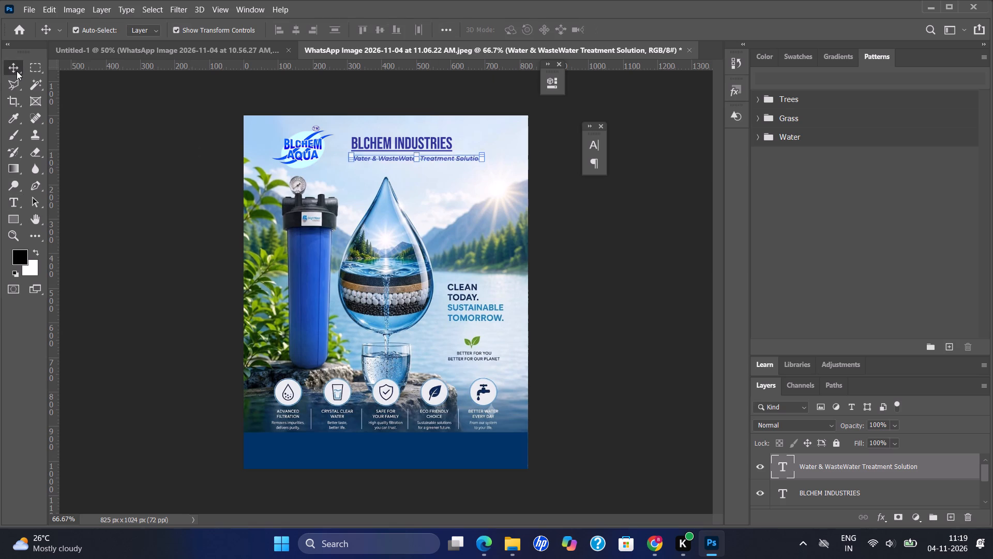
key("Down")
key("Down")
key("Down")
key("Down")
key("Down")
key("Down")
key("Down")
key("Down")
key("Down")
key("Down")
key("Down")
key("Down")
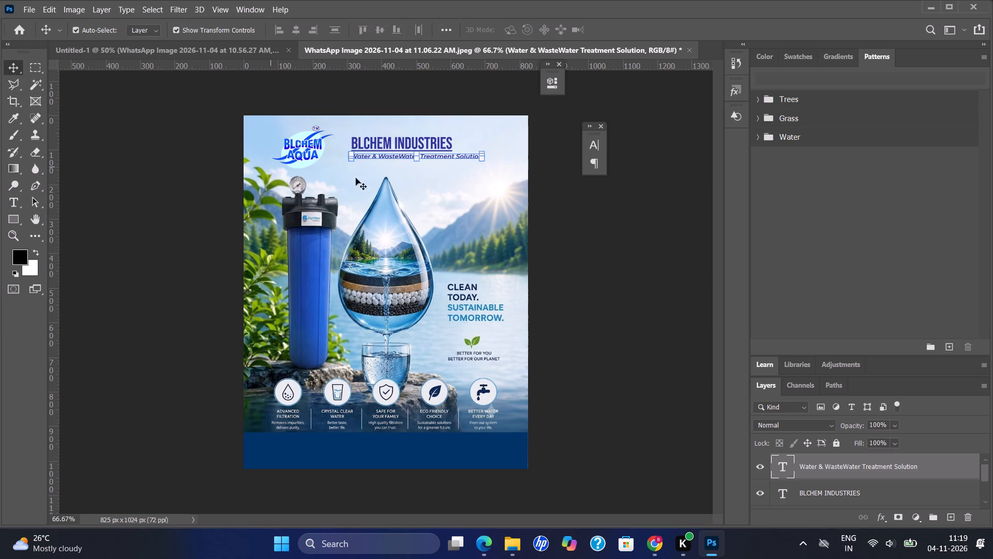
Break the tagline before "Solution" so it runs over two lines under the title.
double_click(454, 156)
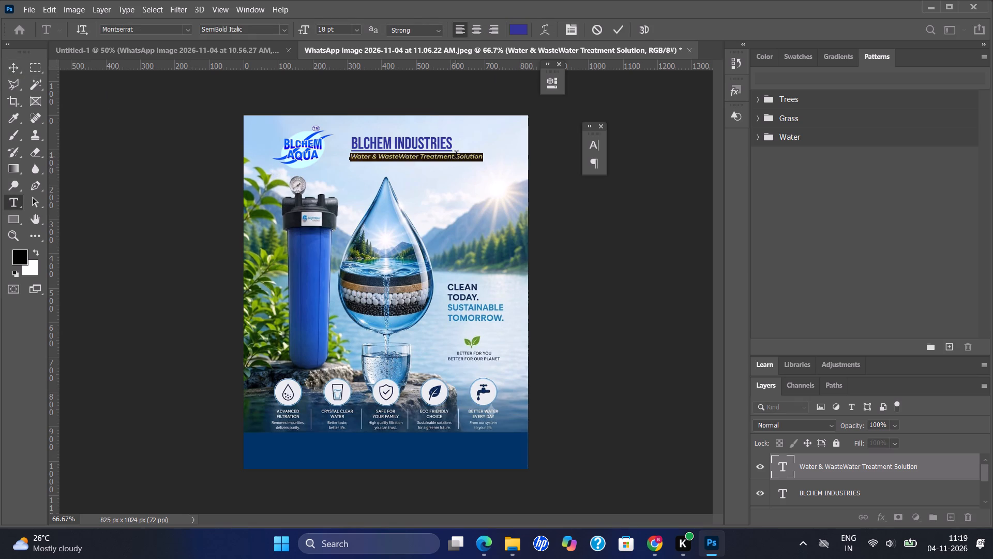
left_click(456, 156)
key("Return")
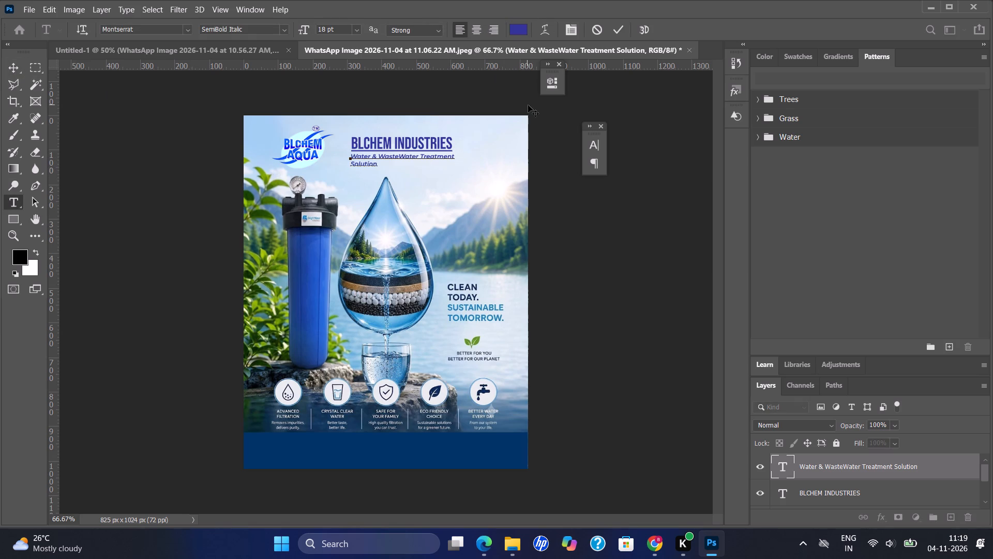
left_click(620, 29)
left_click(527, 221)
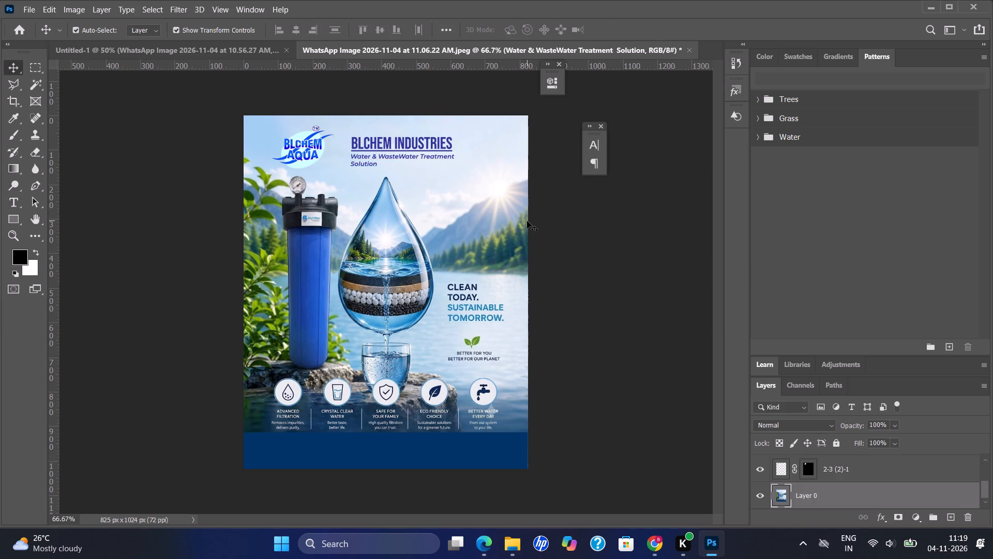
Append a space and five dots (".....") after "Solution" at the end of the tagline.
double_click(383, 166)
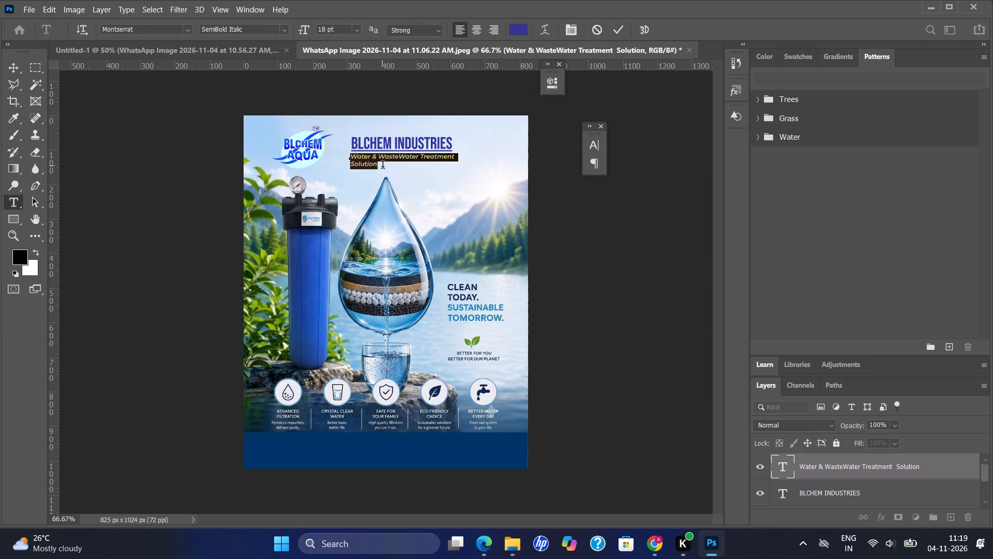
left_click(383, 166)
key("space")
type(".....")
key("Return")
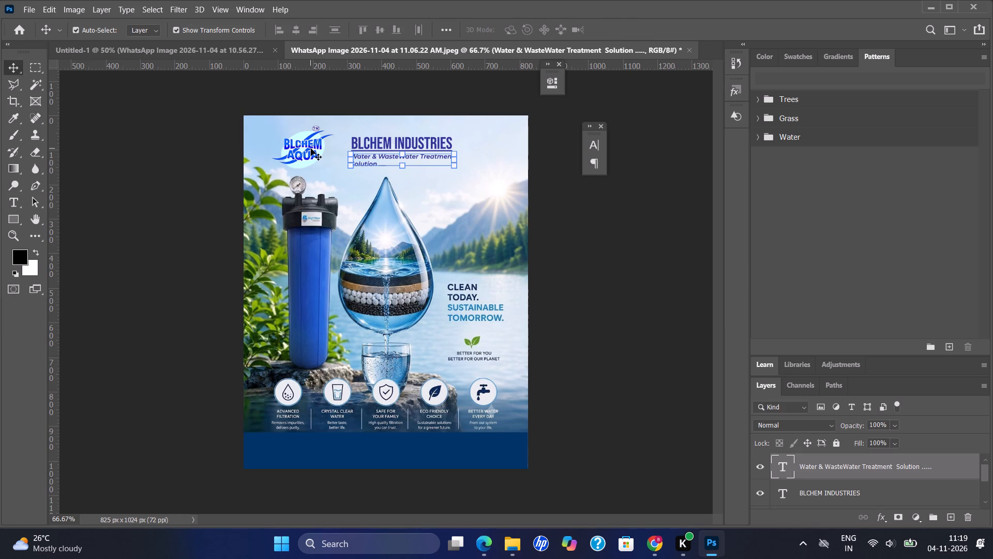
Recolour the whole tagline under the BLCHEM INDUSTRIES title to dark grey #333333.
triple_click(360, 160)
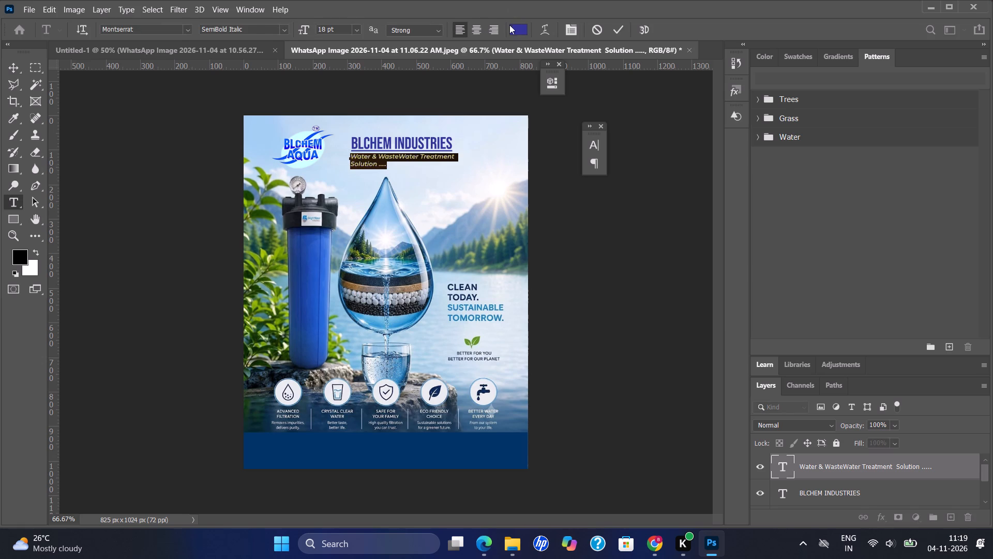
left_click(511, 28)
left_click(621, 458)
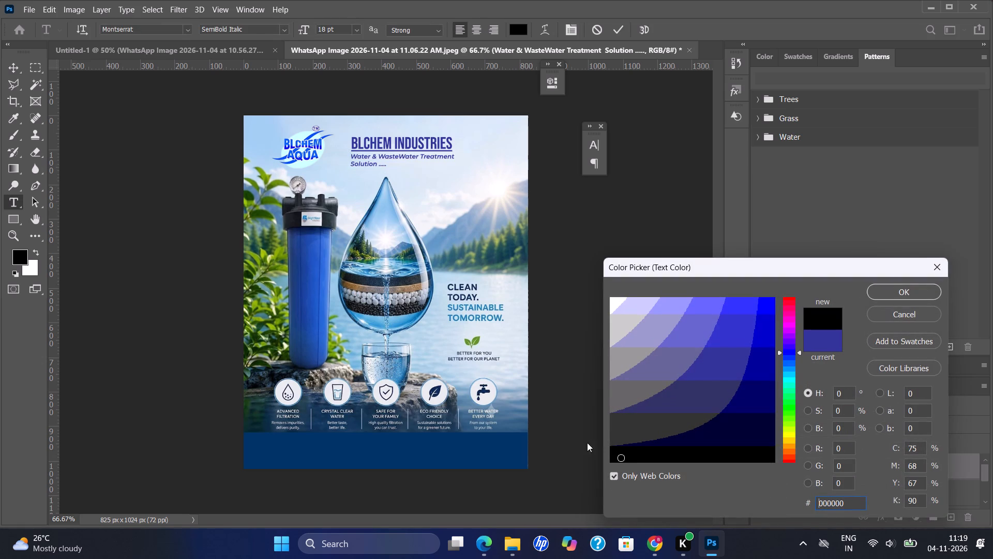
left_click(155, 396)
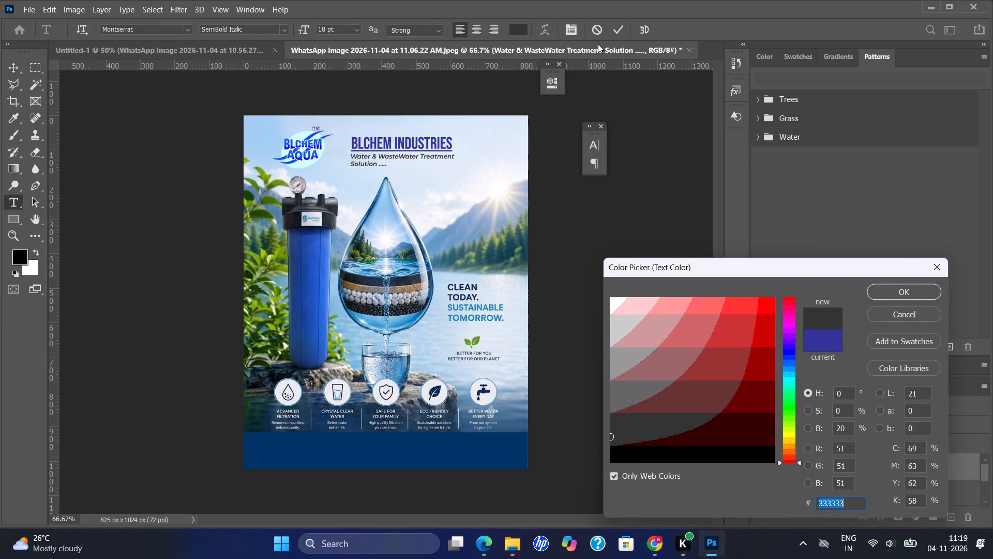
left_click(619, 31)
left_click(619, 31)
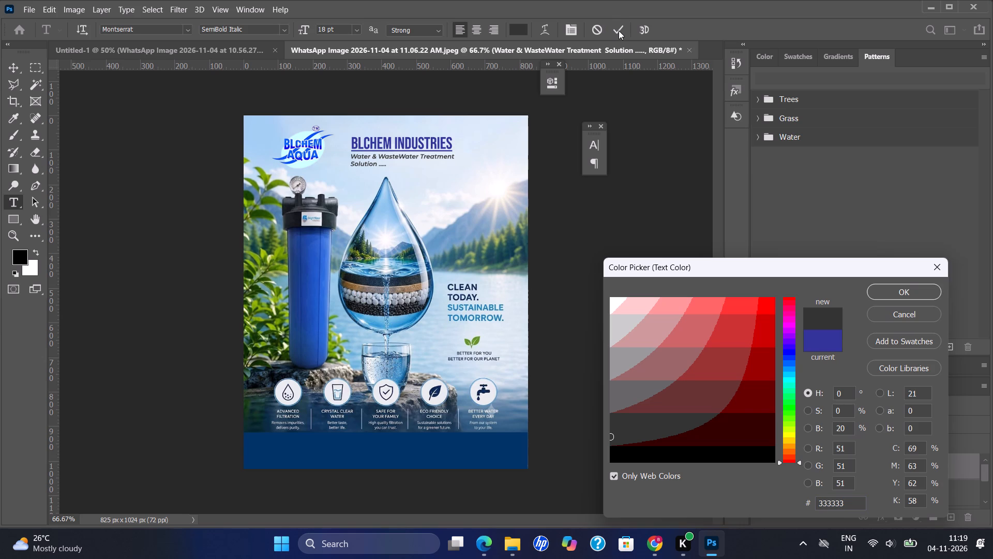
left_click(619, 31)
left_click(619, 31)
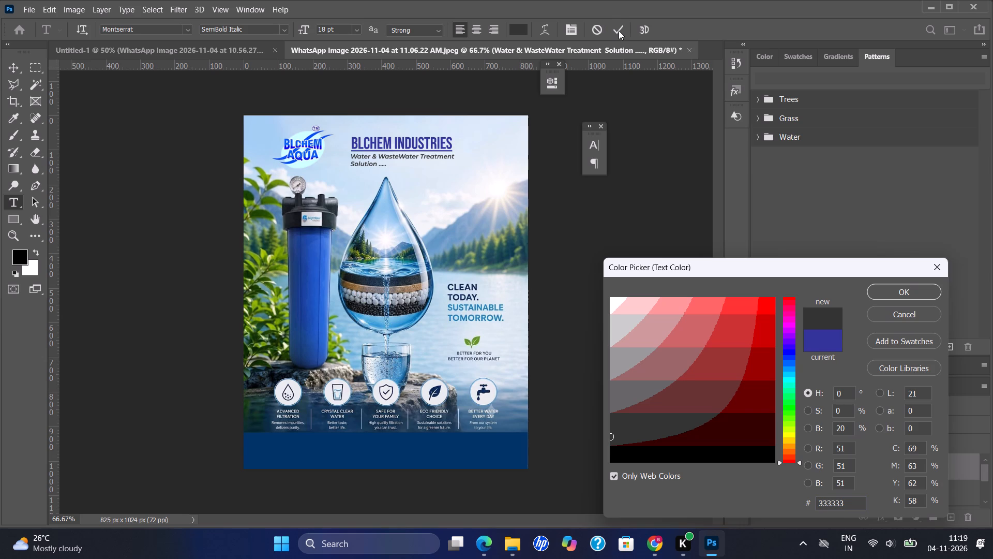